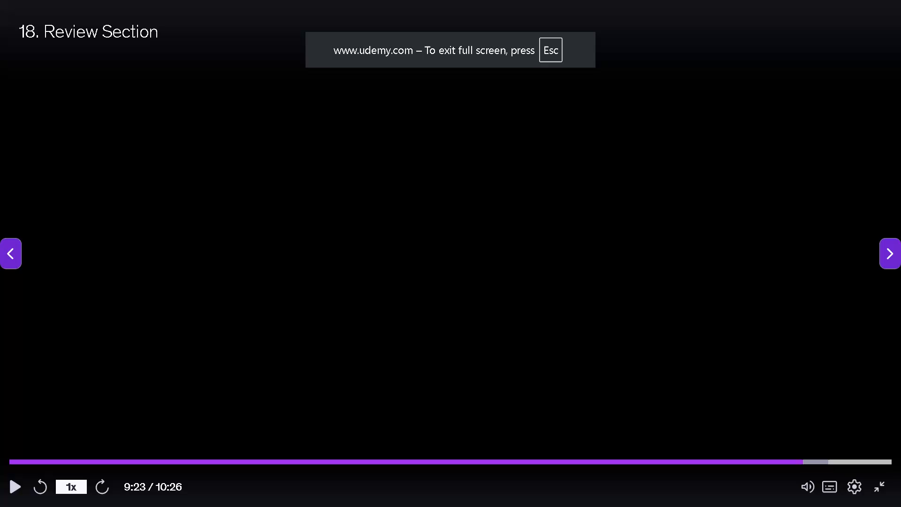
Exit full screen on the Review Section lecture, pause it, and switch to the Index template in the WordPress site editor.
key(space)
click(882, 481)
click(519, 255)
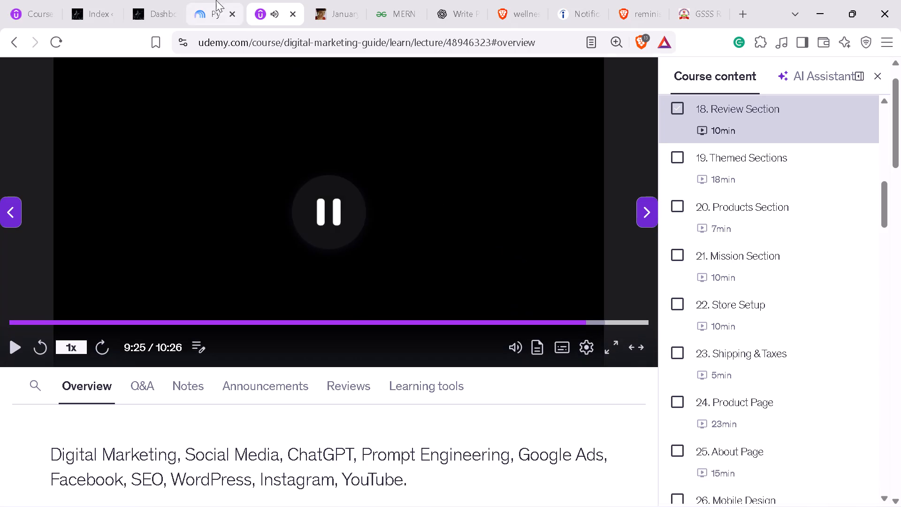
click(154, 0)
click(91, 0)
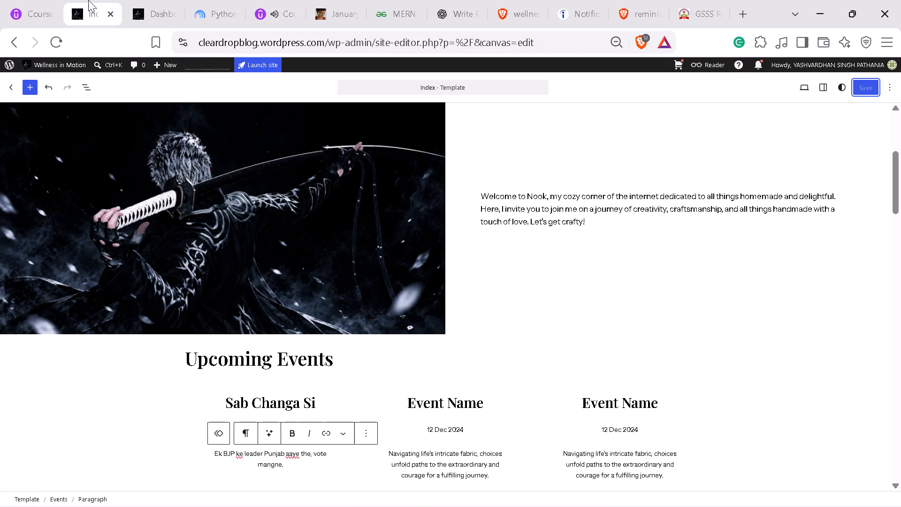
Select the Events pattern in the Index template and show the template's block structure in List View.
click(438, 361)
click(472, 339)
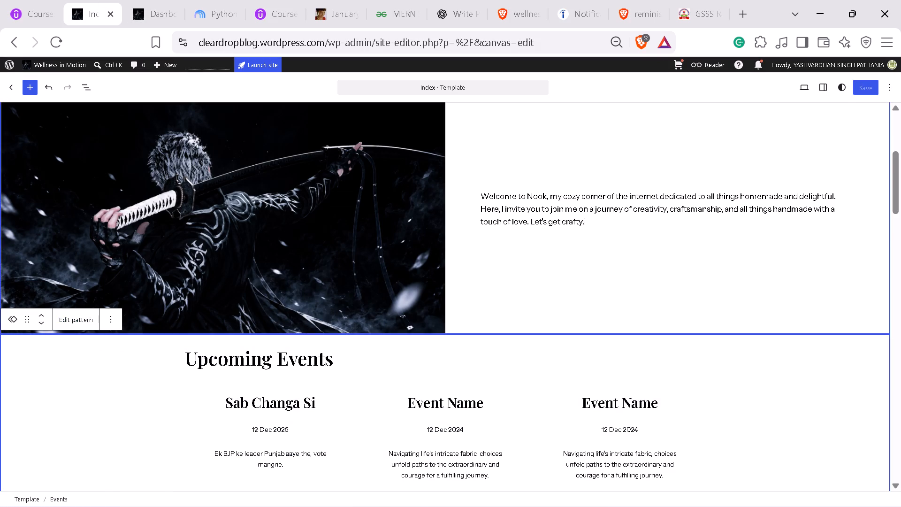
click(91, 92)
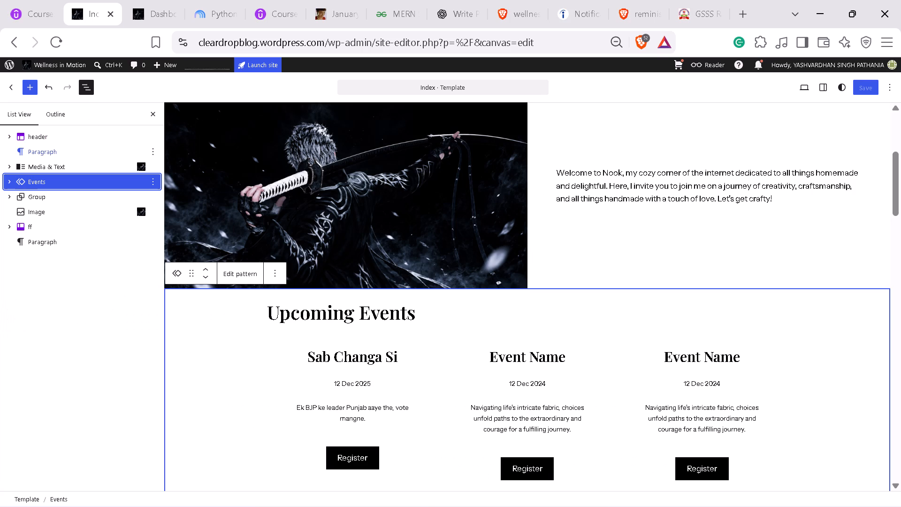
click(55, 112)
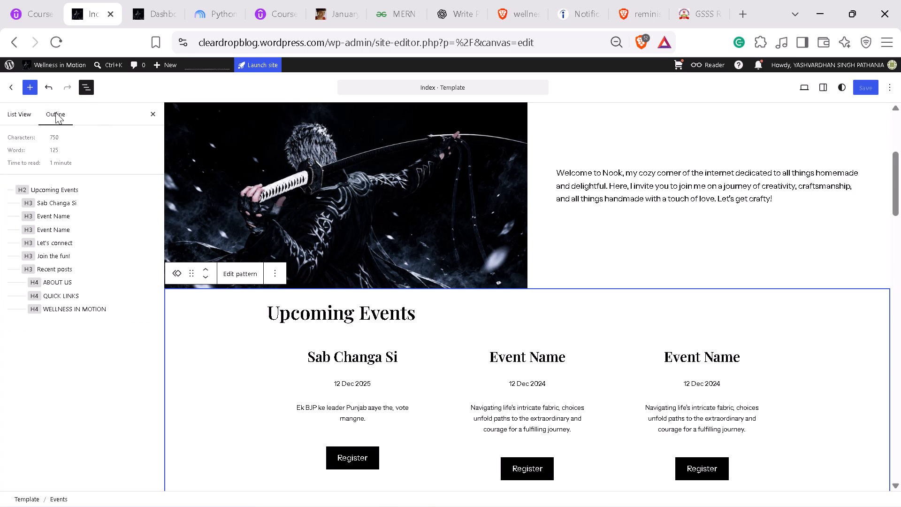
click(29, 112)
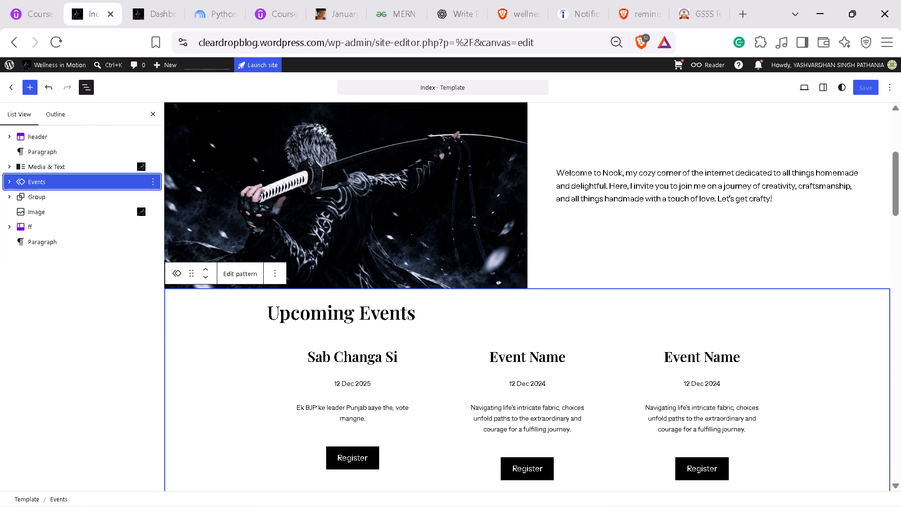
Examine the block options available for the Events pattern.
click(146, 183)
click(151, 183)
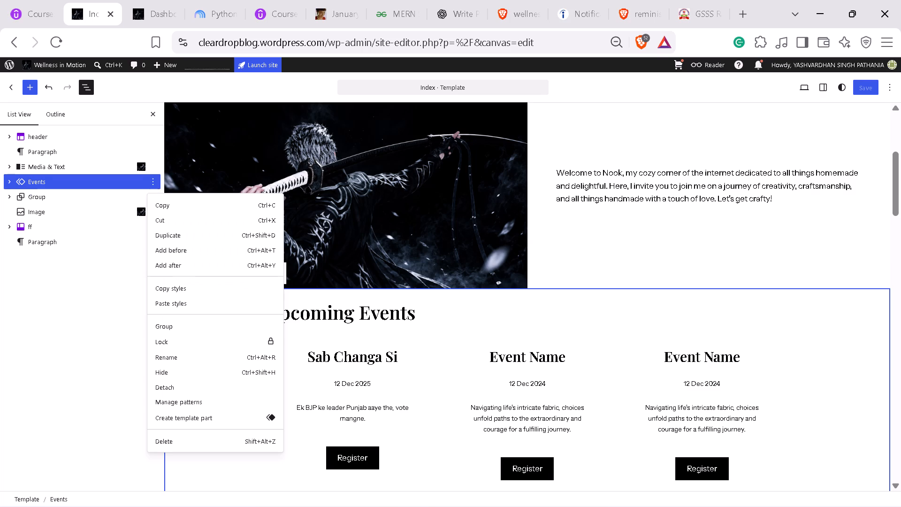
click(92, 191)
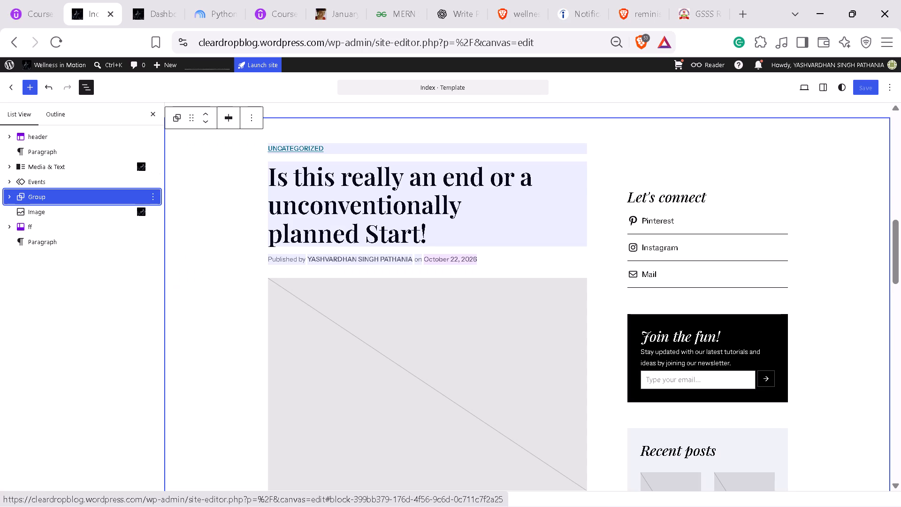
click(38, 189)
click(37, 188)
right_click(37, 184)
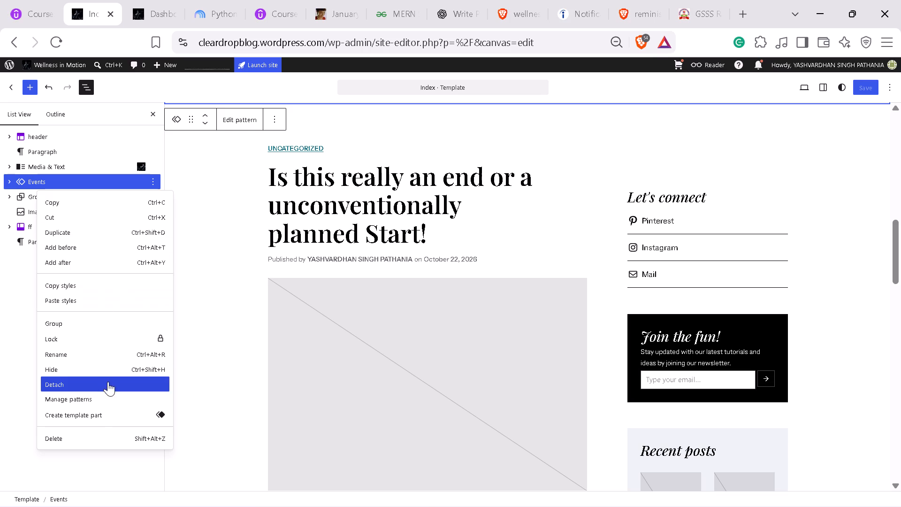
scroll(111, 399, down, 5)
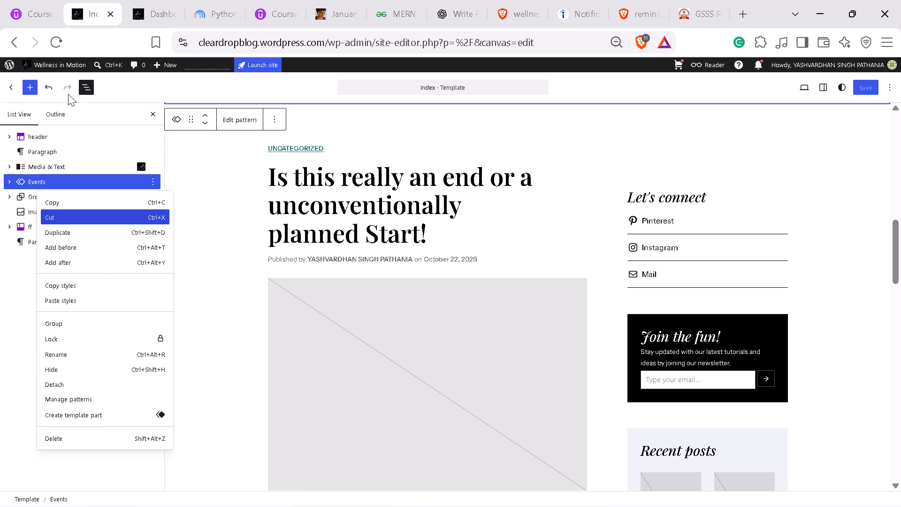
Jump to the Upcoming Events heading through the document outline and locate it in List View.
click(51, 115)
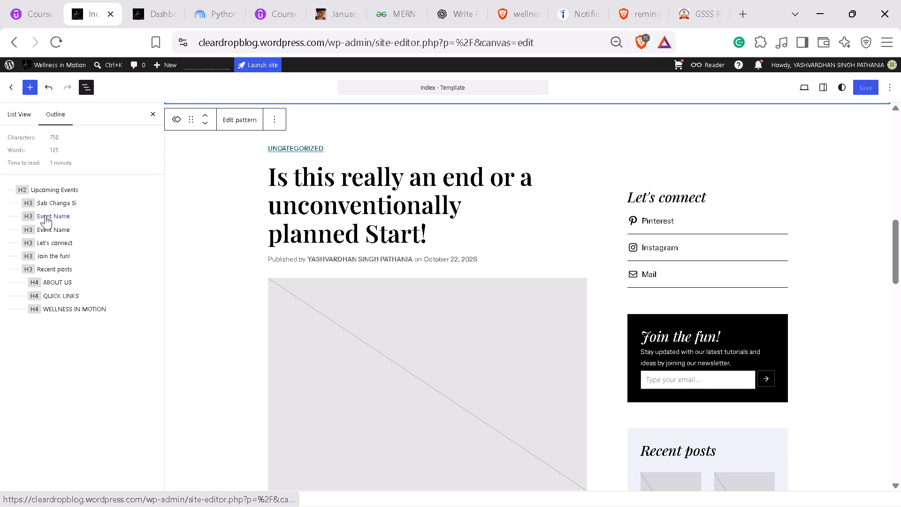
click(38, 188)
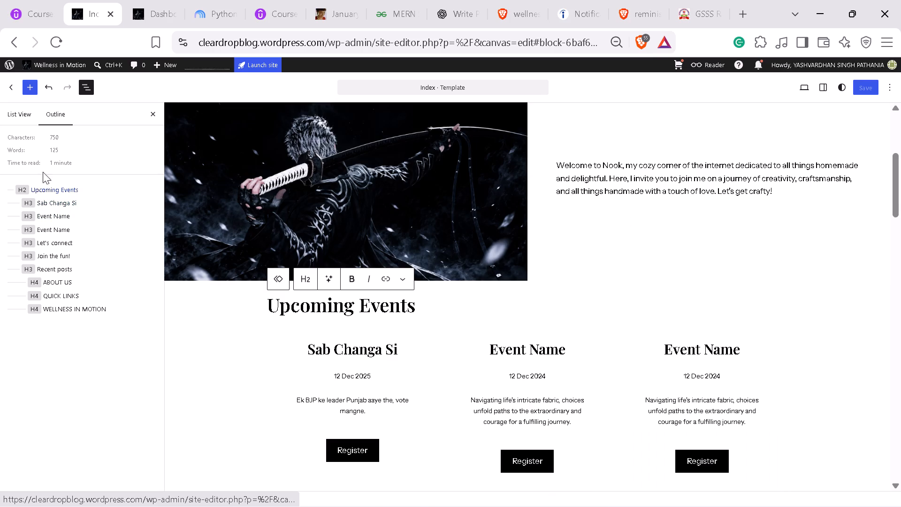
click(63, 161)
click(63, 161)
click(56, 149)
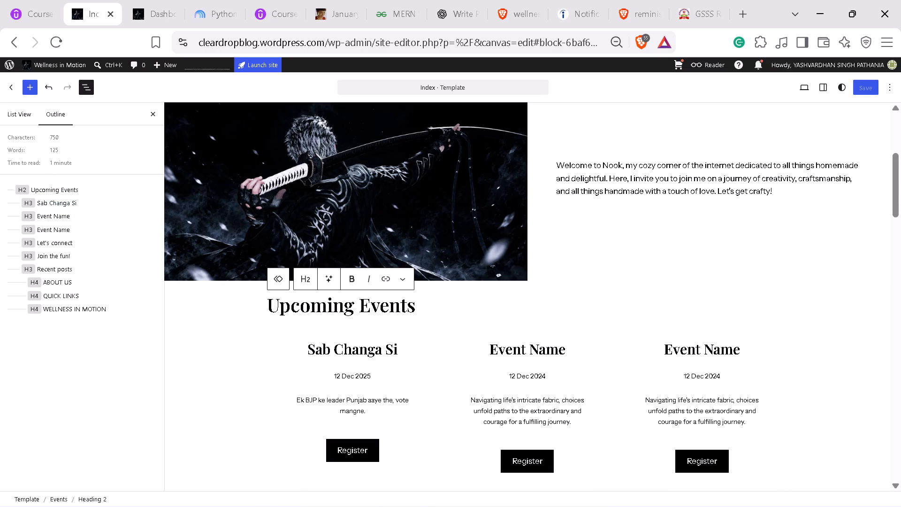
click(52, 131)
click(25, 114)
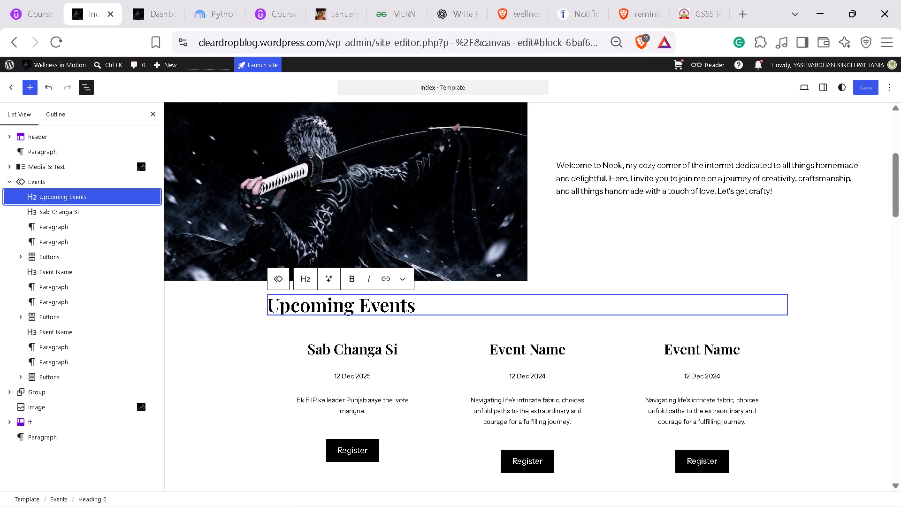
Select the whole Events pattern and examine its block options and nested headings, paragraphs and buttons.
click(71, 189)
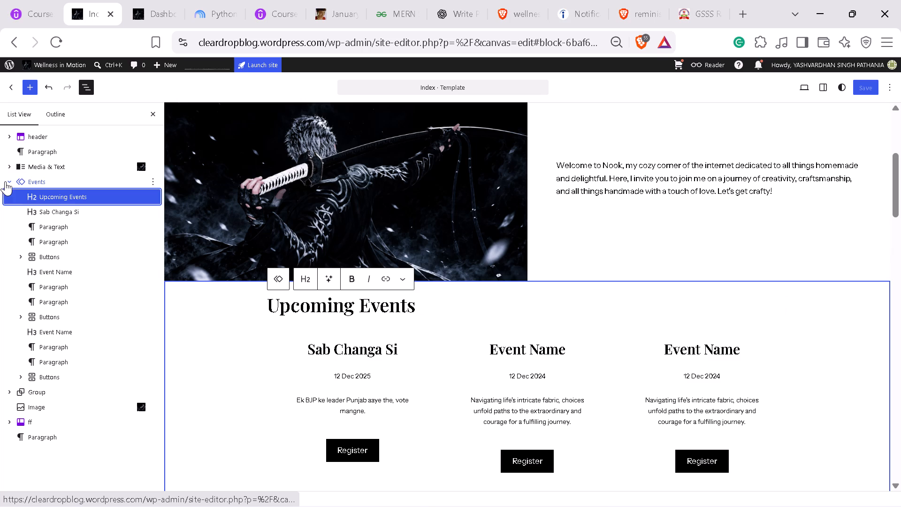
click(8, 181)
right_click(8, 181)
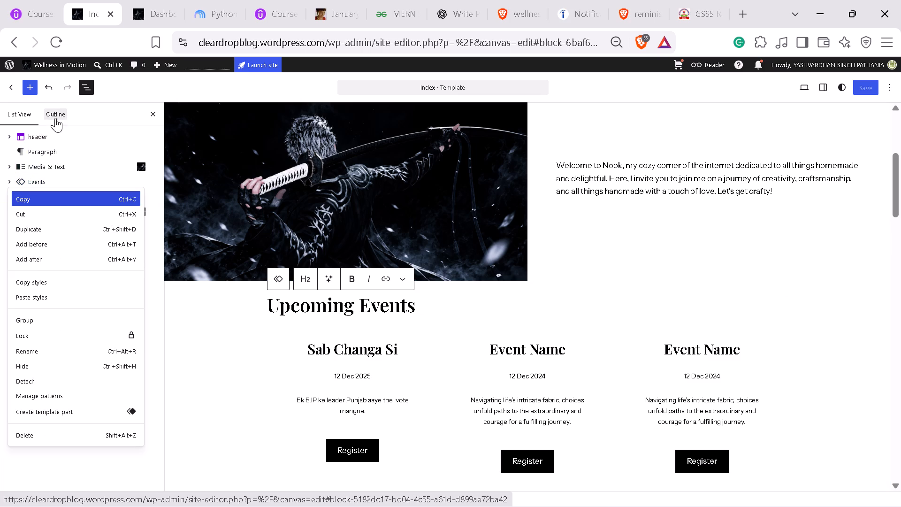
click(59, 117)
click(25, 114)
click(459, 372)
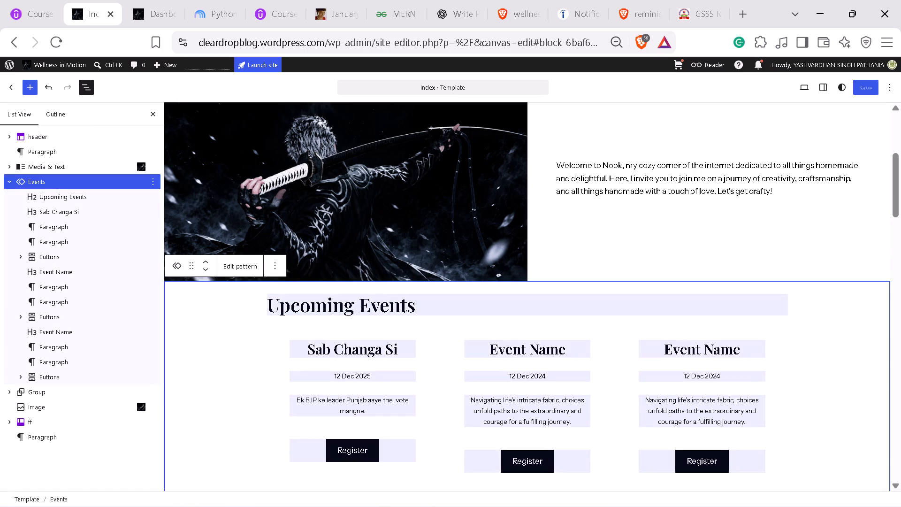
click(462, 308)
click(631, 283)
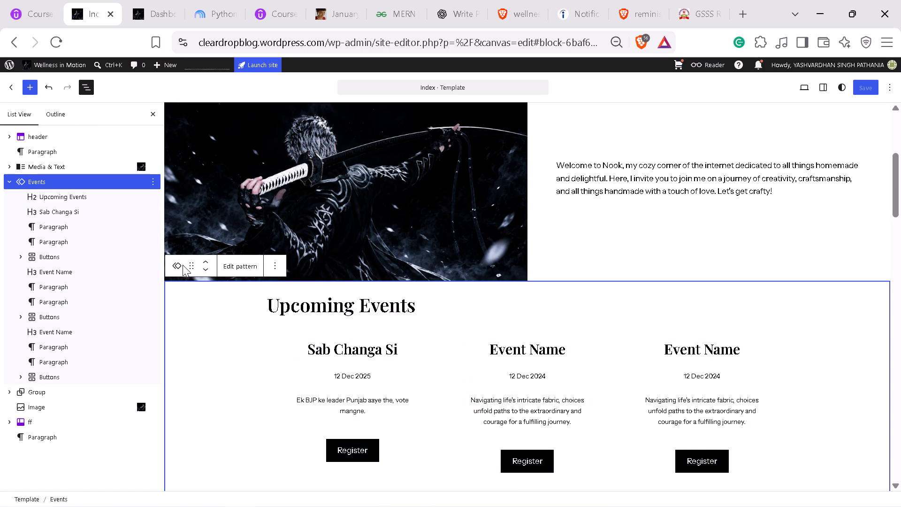
click(194, 270)
double_click(194, 270)
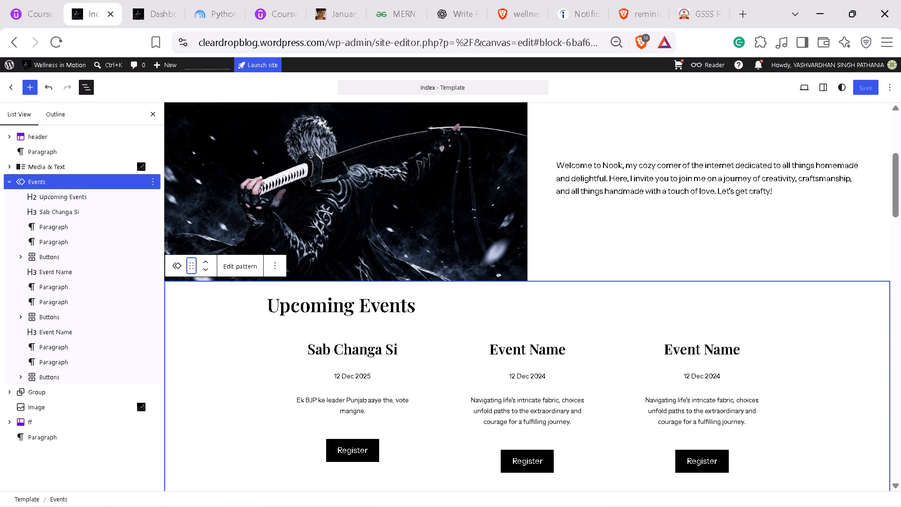
click(194, 270)
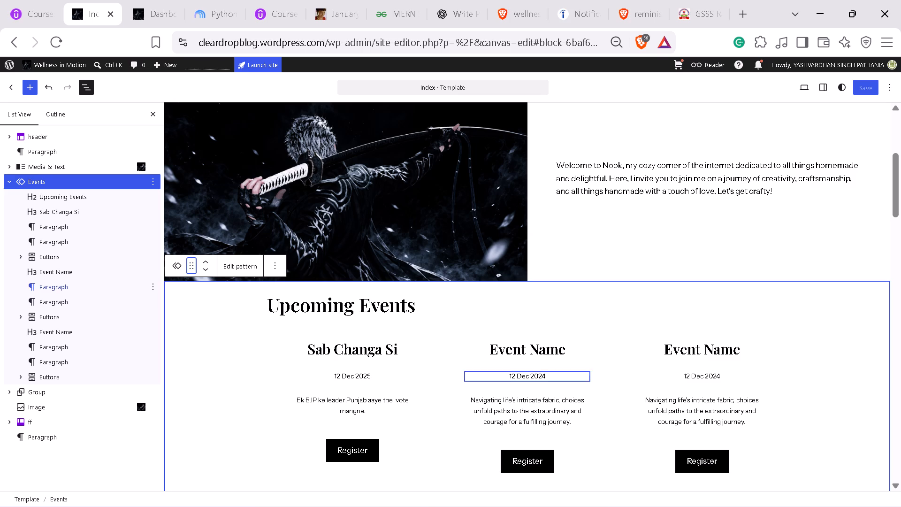
View the Image block below the posts and return to the Upcoming Events section.
click(50, 412)
scroll(450, 349, up, 1)
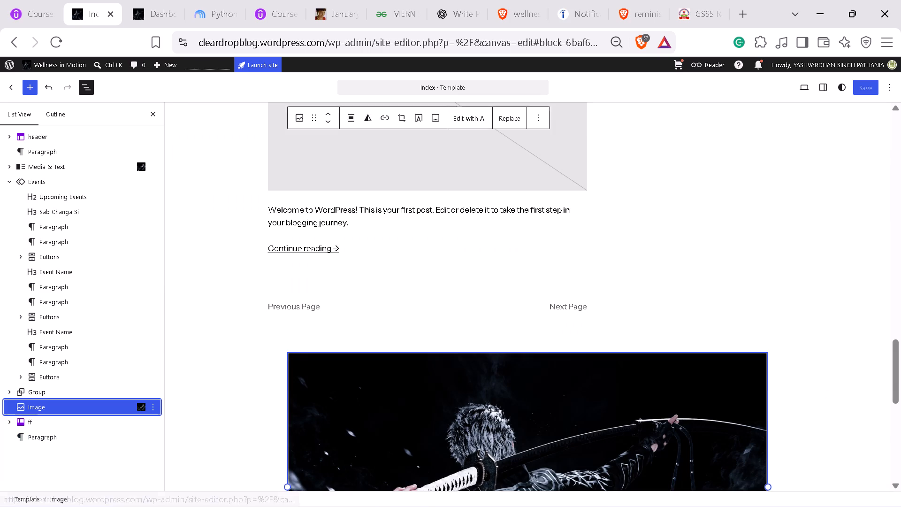
scroll(477, 365, up, 3)
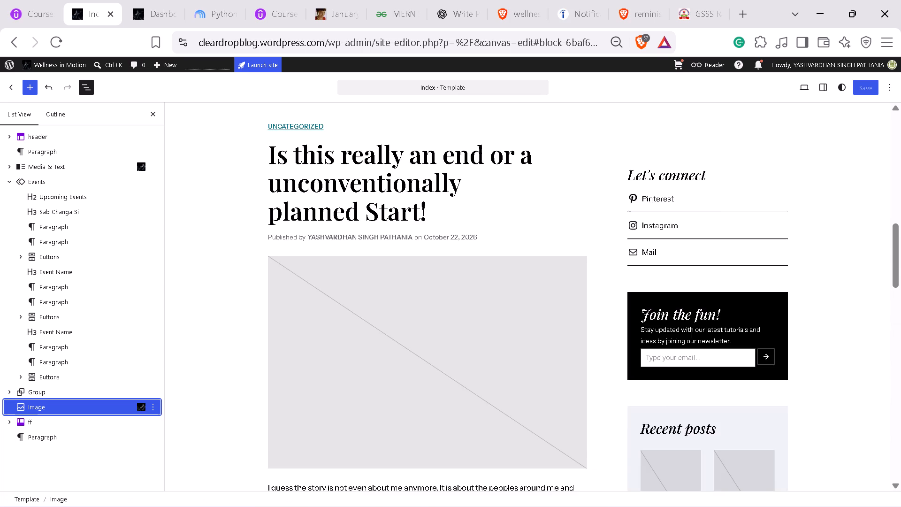
scroll(477, 365, up, 1)
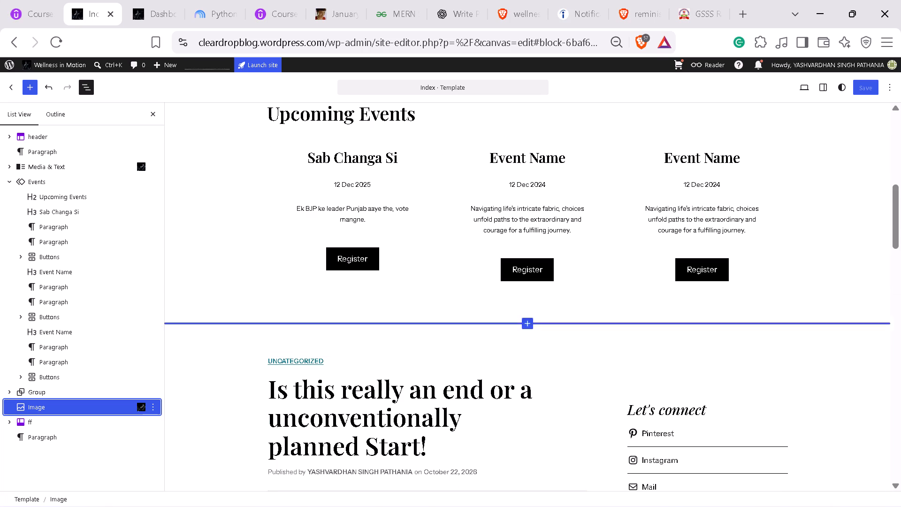
Open the pattern management page from the Events block, look over all patterns, and go back to the template editor.
click(55, 193)
click(31, 184)
right_click(31, 184)
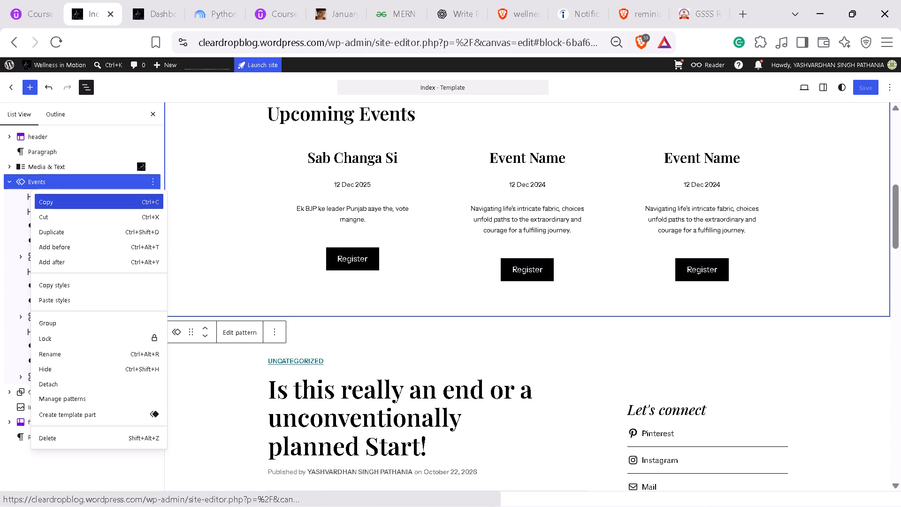
click(75, 400)
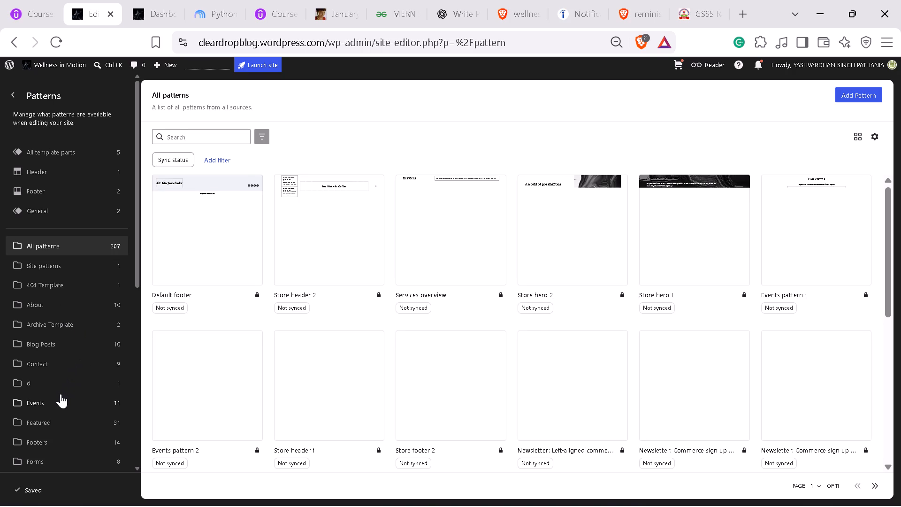
click(16, 49)
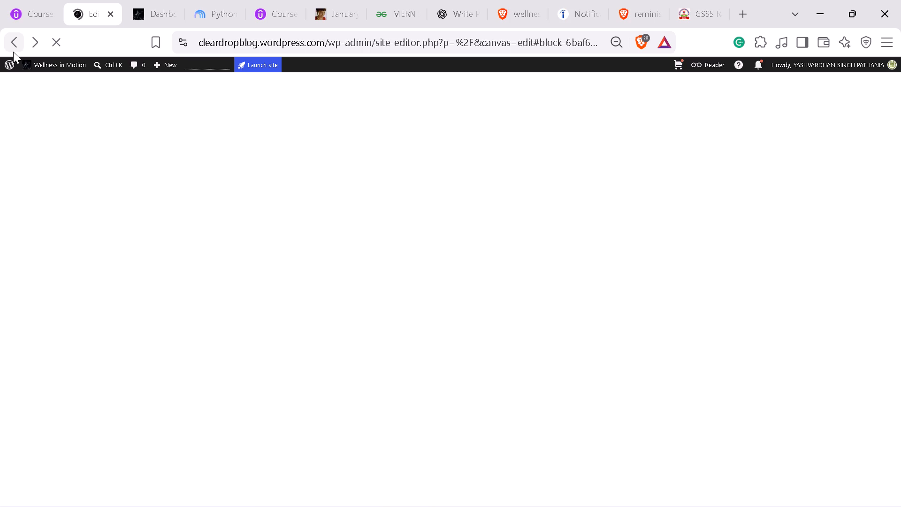
Switch back to the Udemy lecture on the Review Section.
click(279, 0)
Switch to Steam, check the scheduled and completed downloads, and close its window.
click(640, 501)
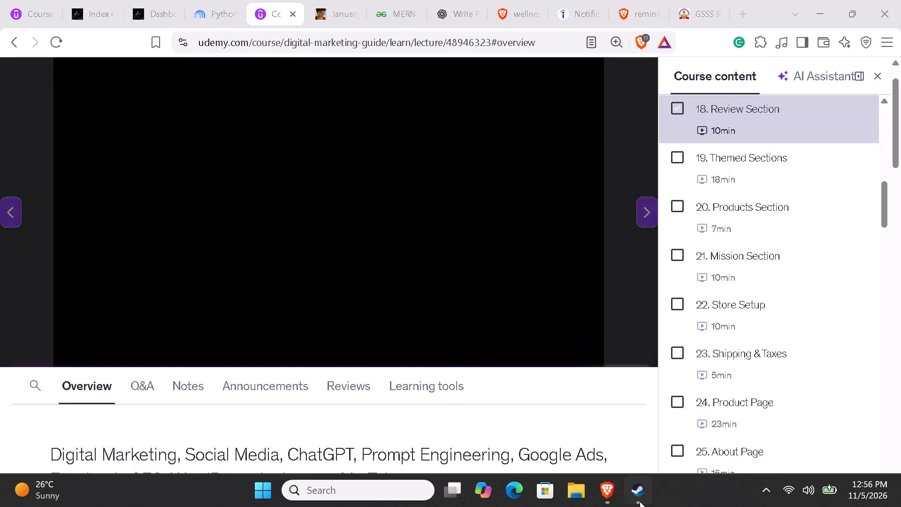
scroll(557, 452, down, 2)
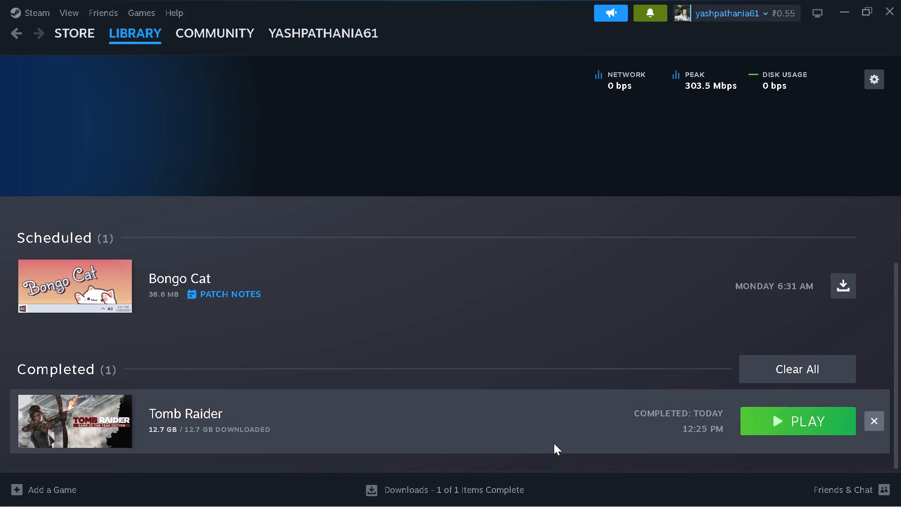
scroll(850, 457, up, 3)
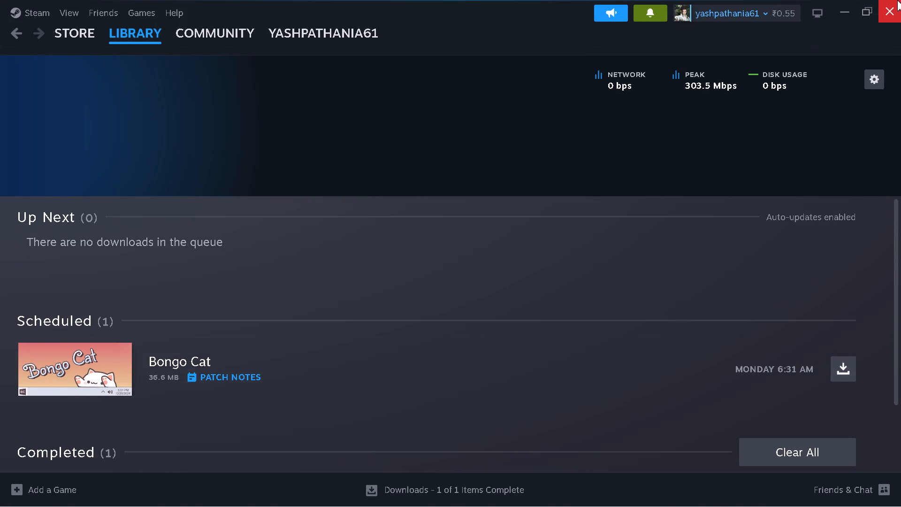
click(897, 0)
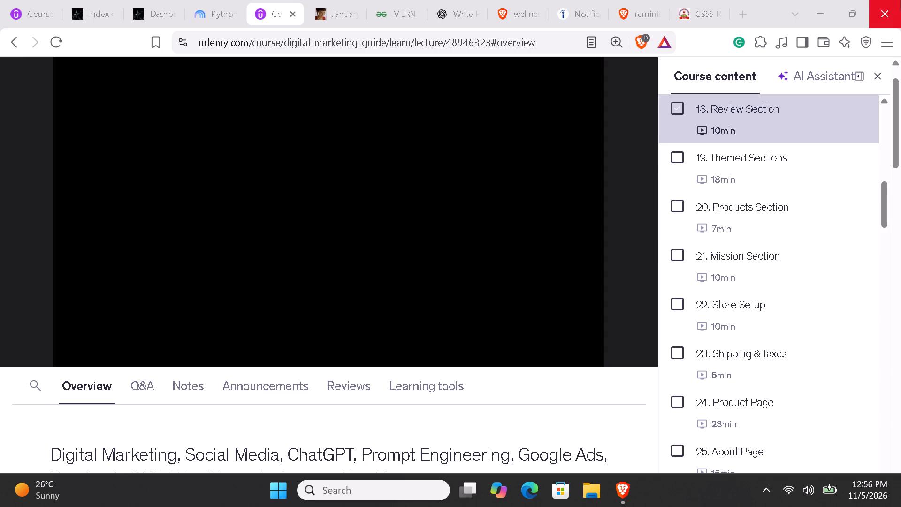
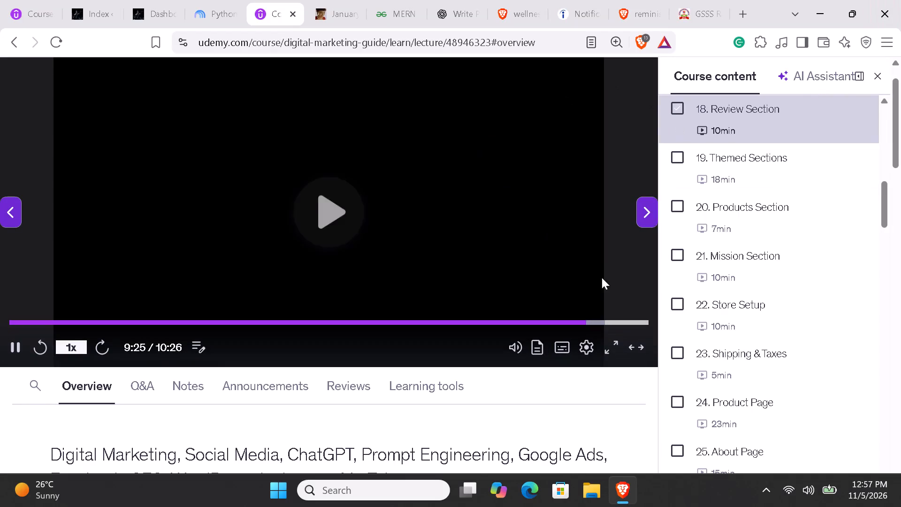
Watch the Review Section lecture in full screen and return to the normal player view.
click(604, 346)
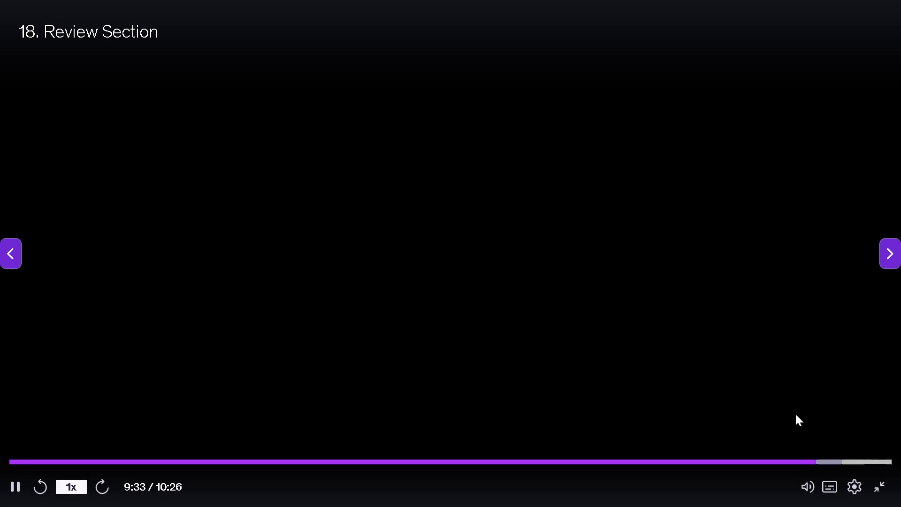
click(795, 414)
click(872, 487)
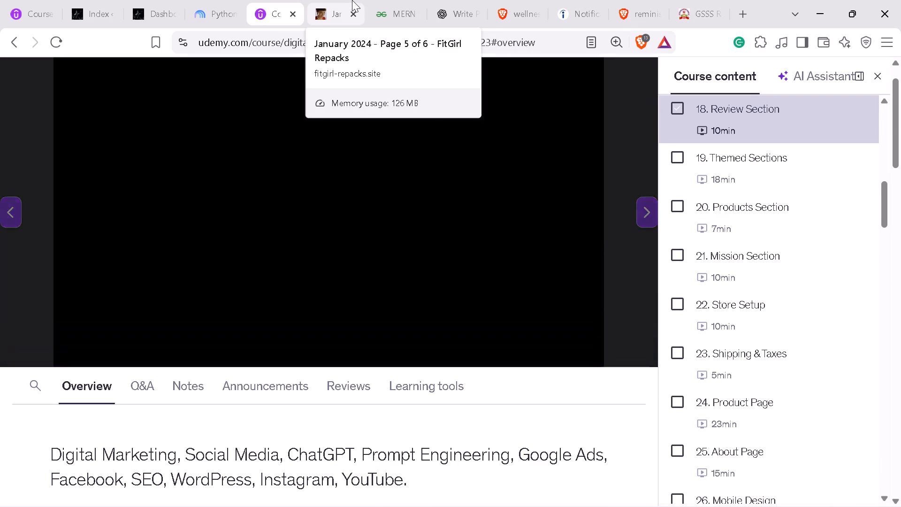
Switch to the Index template editor and look over the page from the header down to the Upcoming Events section.
click(140, 0)
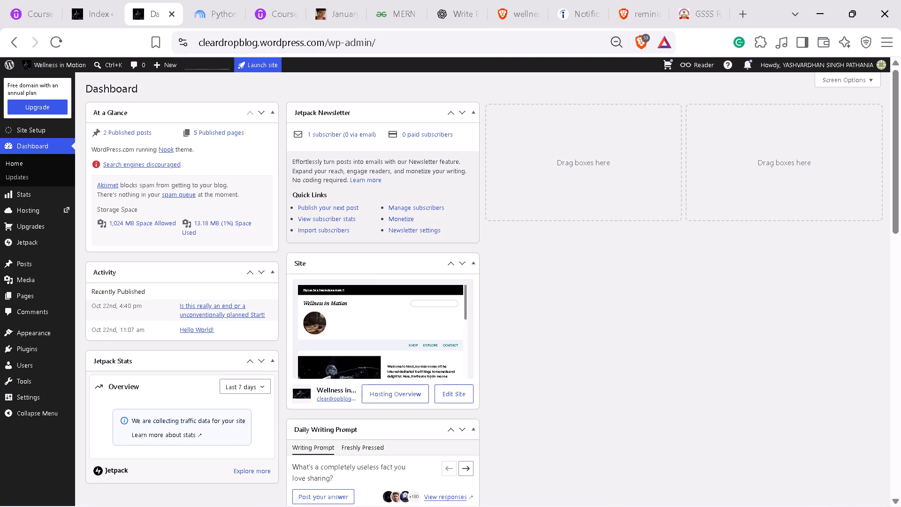
click(77, 0)
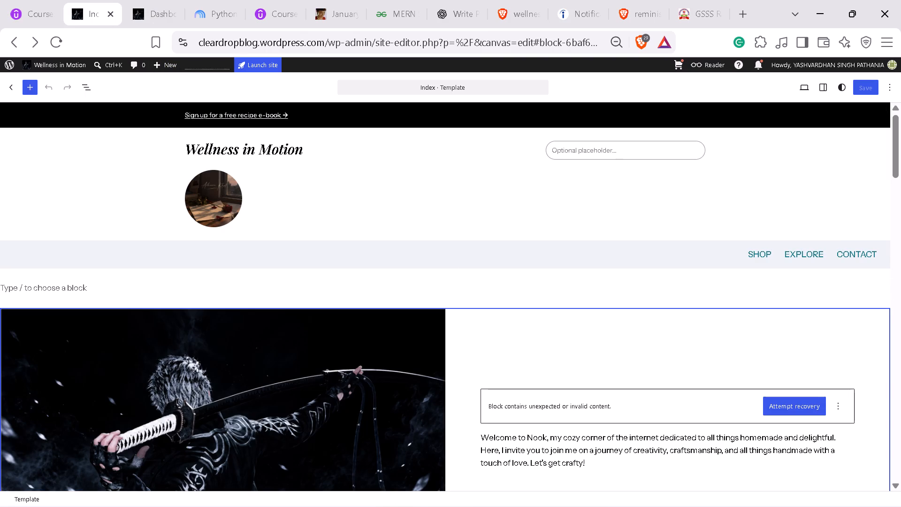
scroll(493, 345, down, 1)
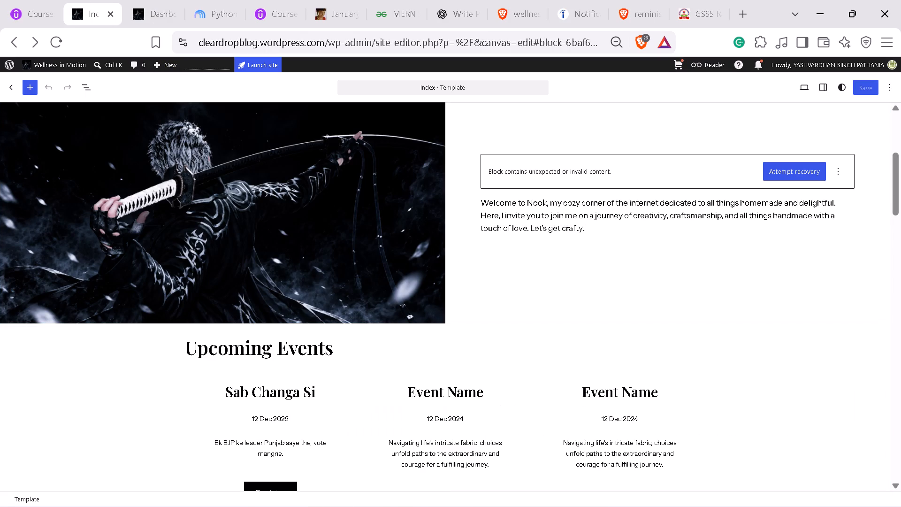
scroll(505, 334, up, 1)
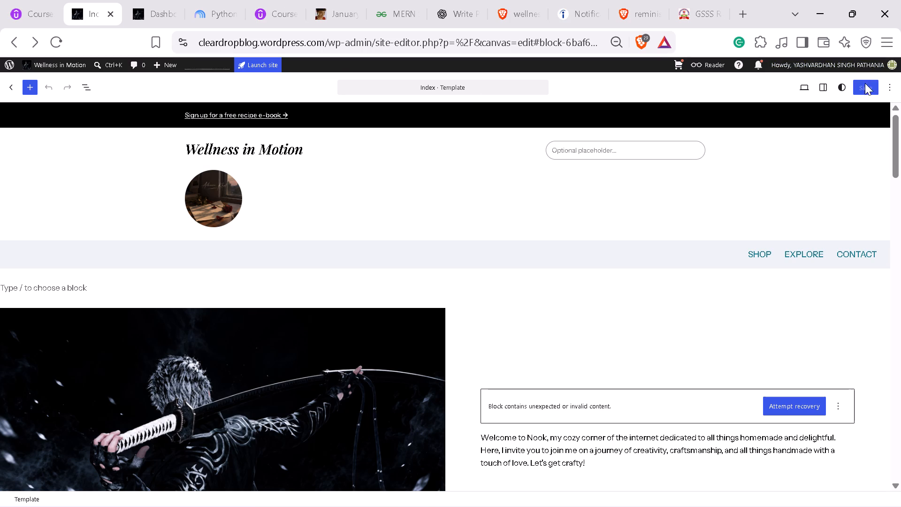
Go back to the Udemy lecture, play another part of the Review Section video, and pause it.
click(280, 0)
click(323, 152)
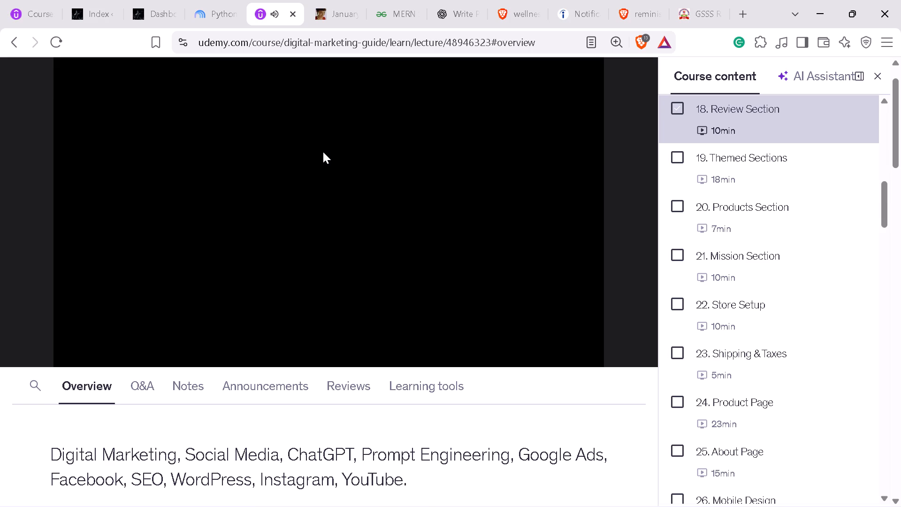
click(232, 140)
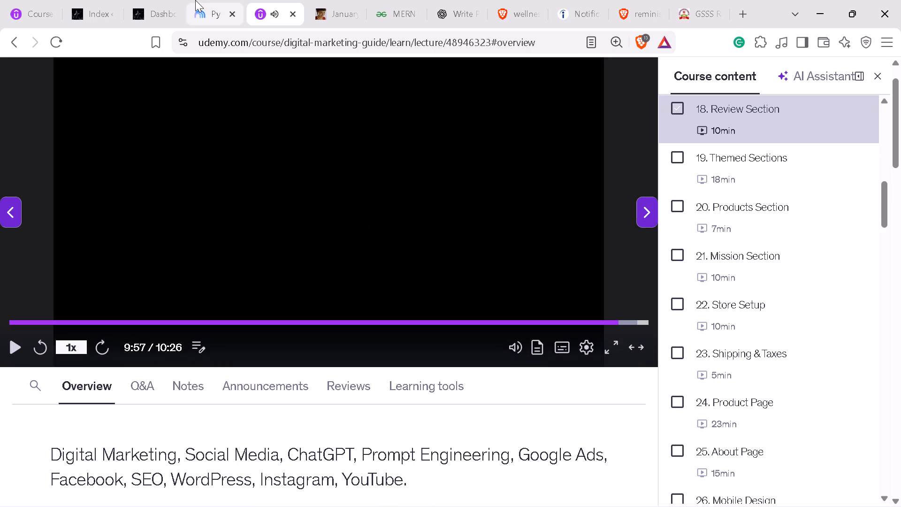
Return to the Index template editor and show the List View of its blocks.
click(195, 0)
click(167, 0)
click(96, 0)
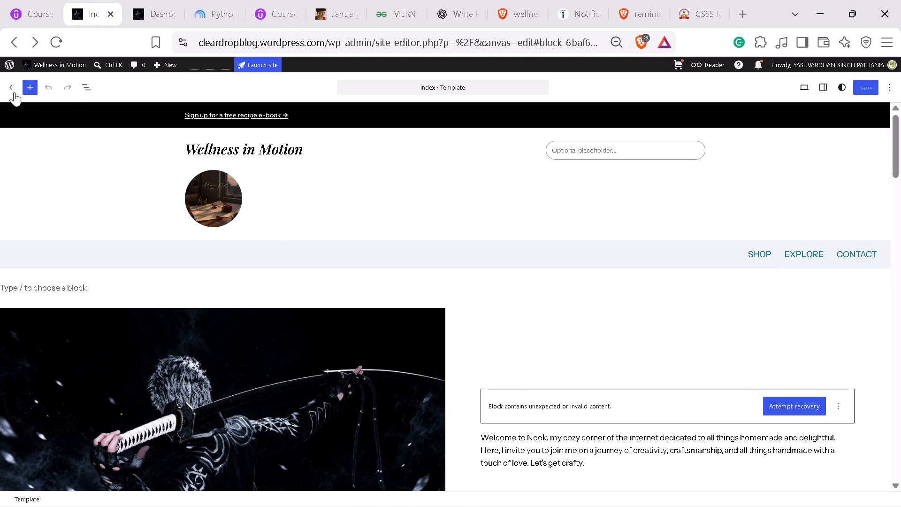
click(77, 86)
click(84, 85)
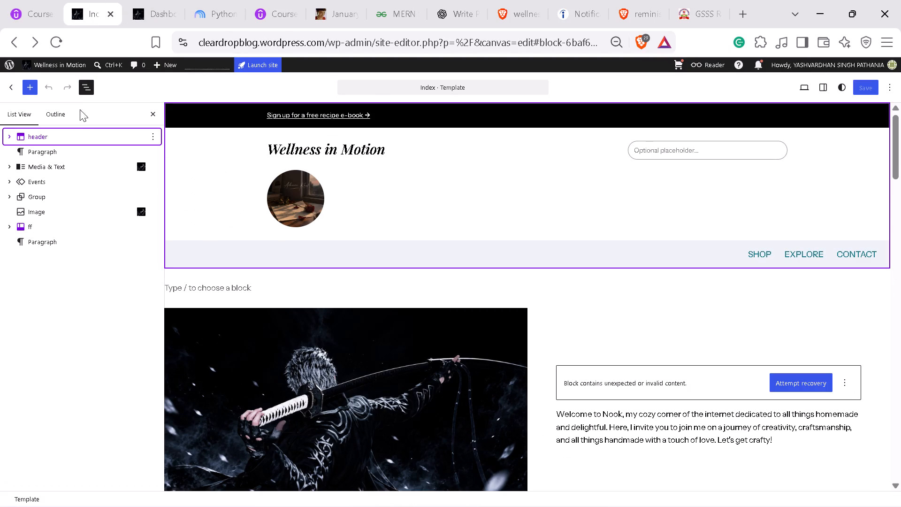
click(62, 116)
click(22, 115)
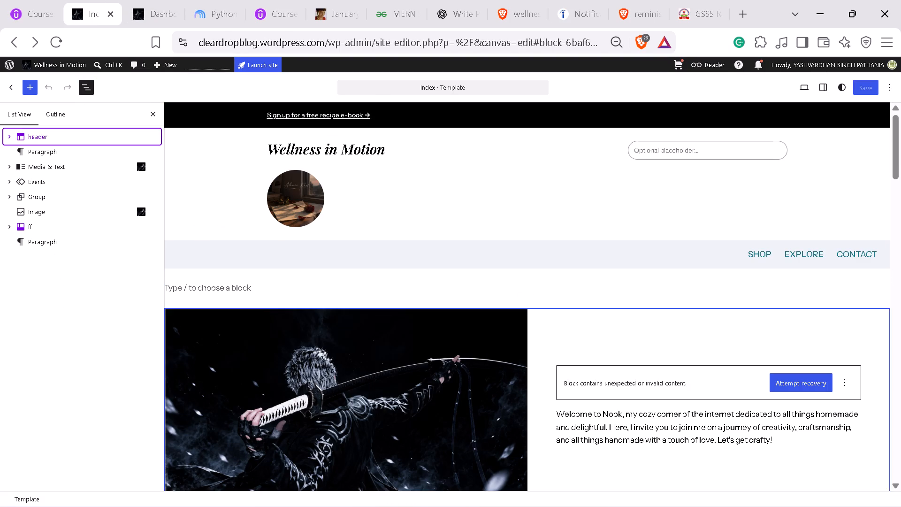
Select the Events block in the template's block list and copy its styles.
click(24, 183)
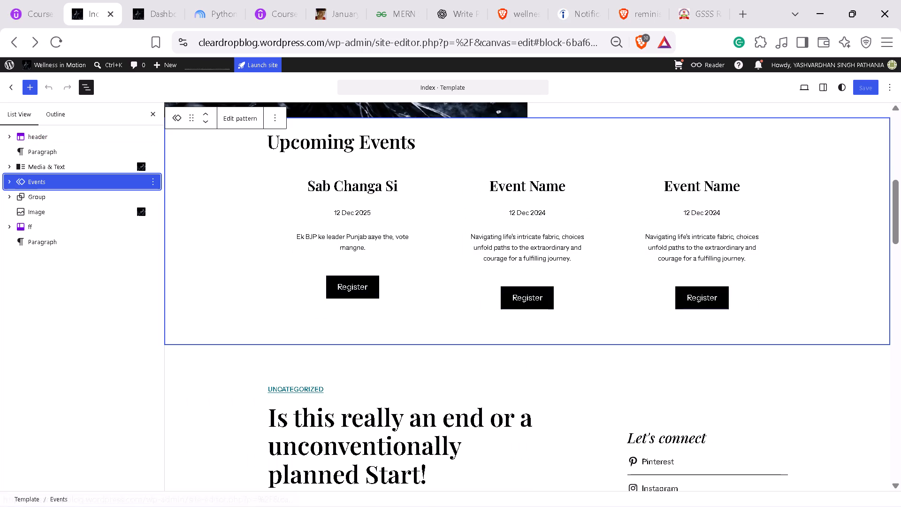
click(155, 188)
click(158, 186)
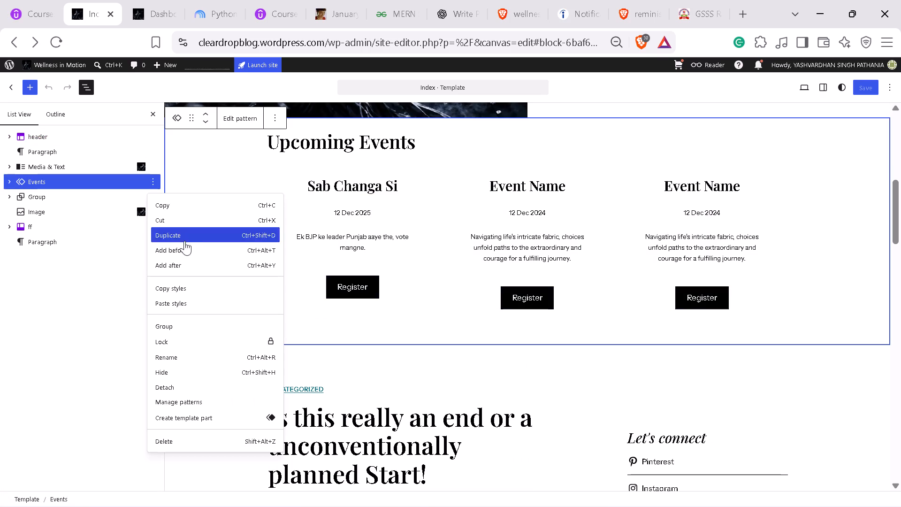
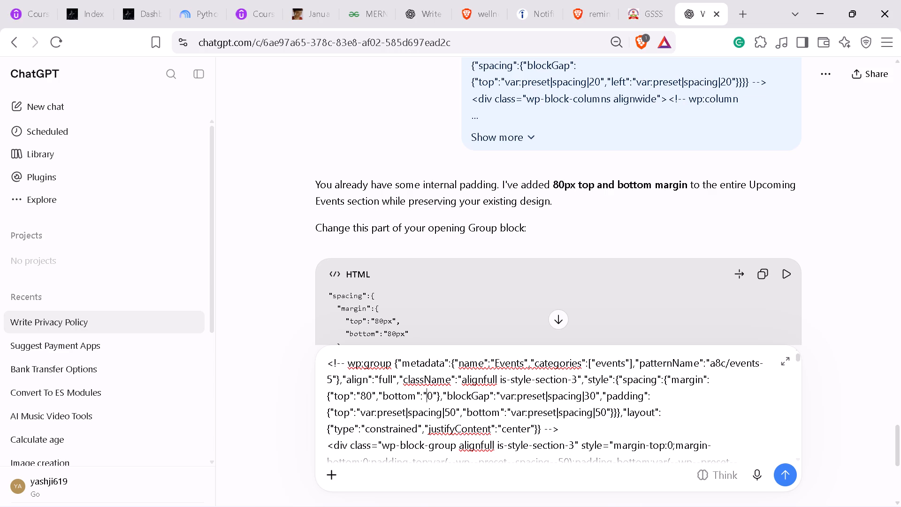
key(8)
click(483, 404)
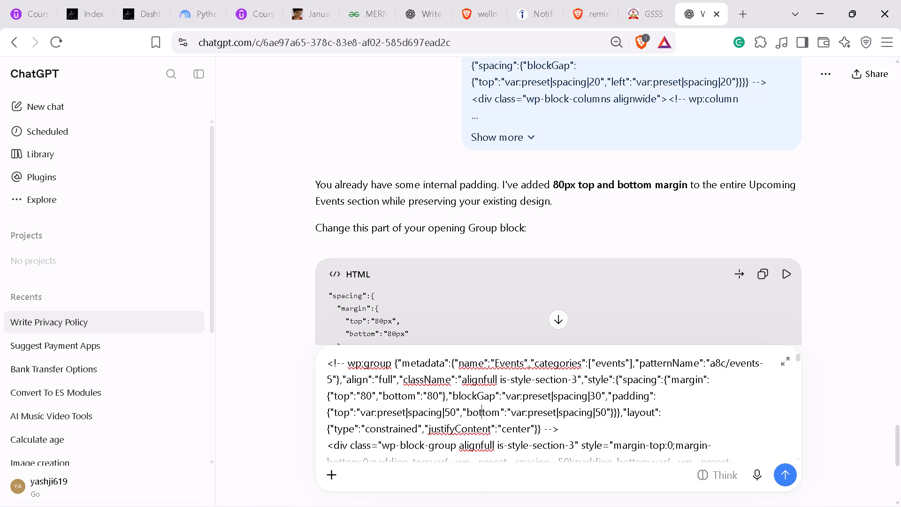
key(ctrl+a)
key(ctrl+c)
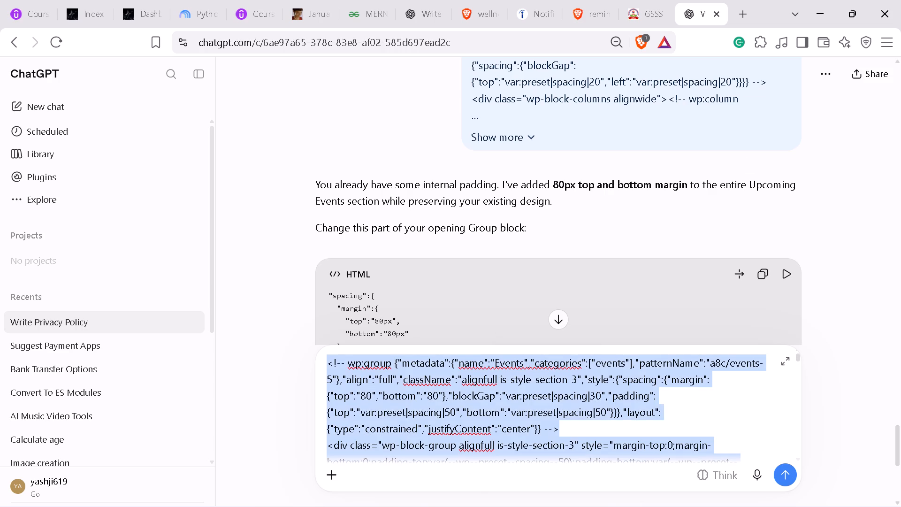
Paste the copied code as styles onto the Events block in the Index template, allowing clipboard access, and save the template.
click(157, 0)
click(105, 0)
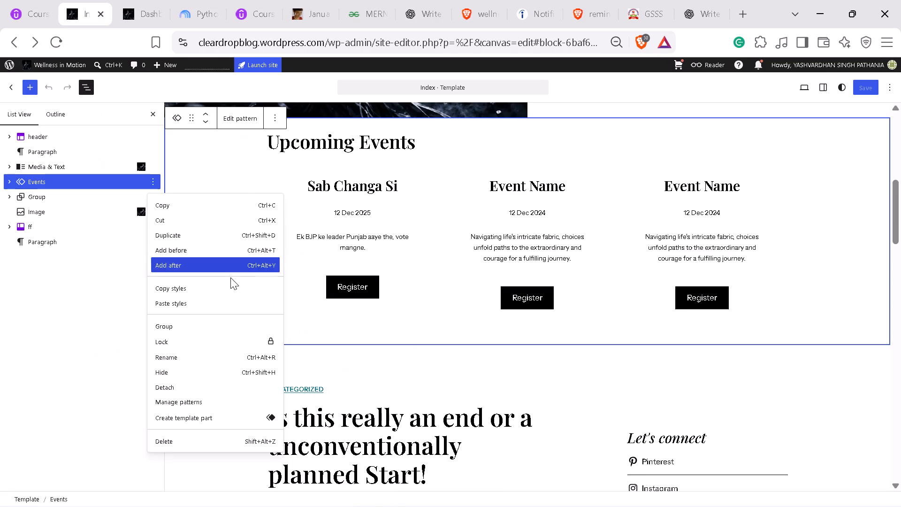
click(222, 297)
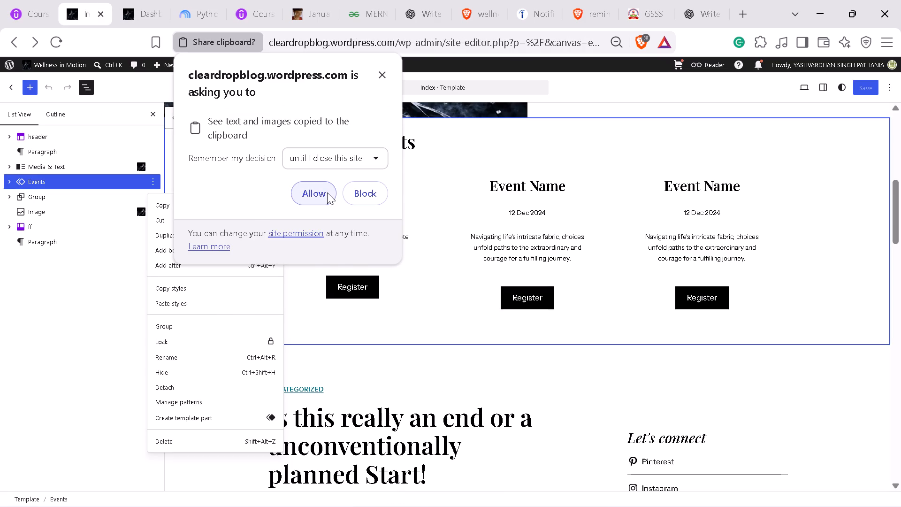
click(327, 192)
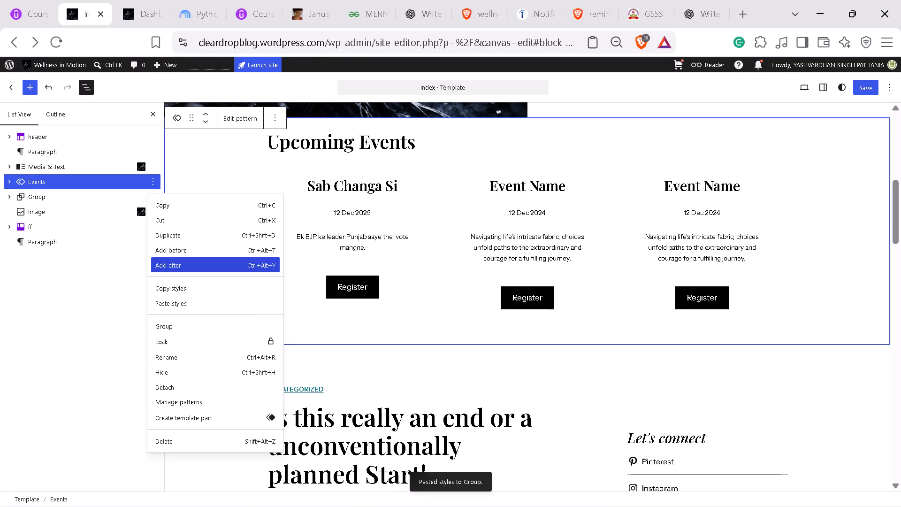
click(226, 307)
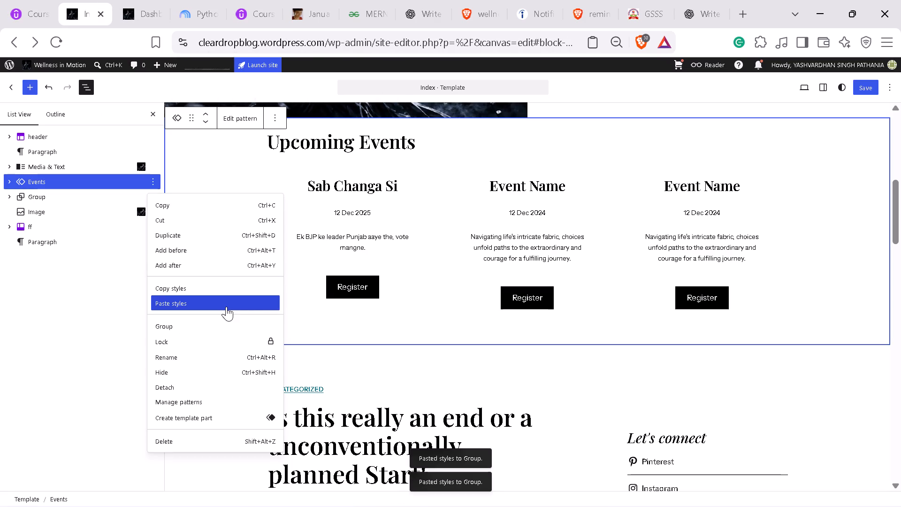
click(863, 90)
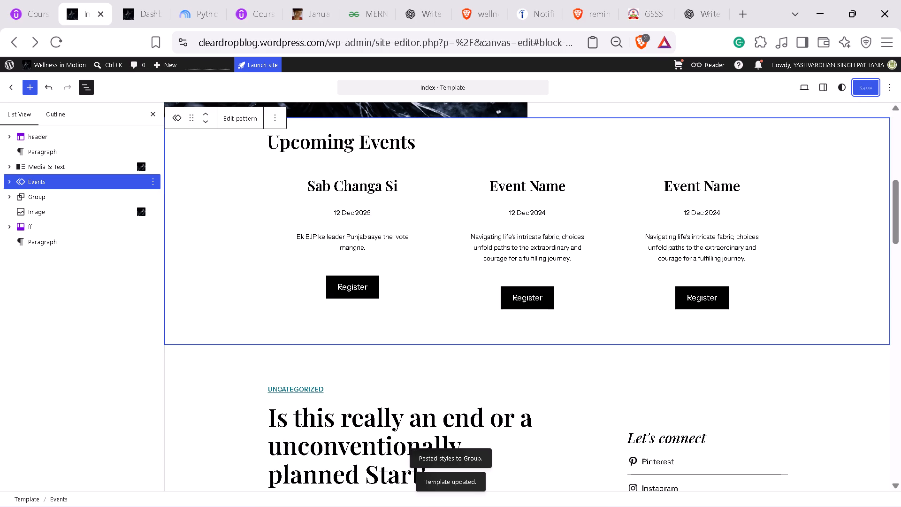
Reload the template editor and check the spacing around the Upcoming Events section.
click(49, 45)
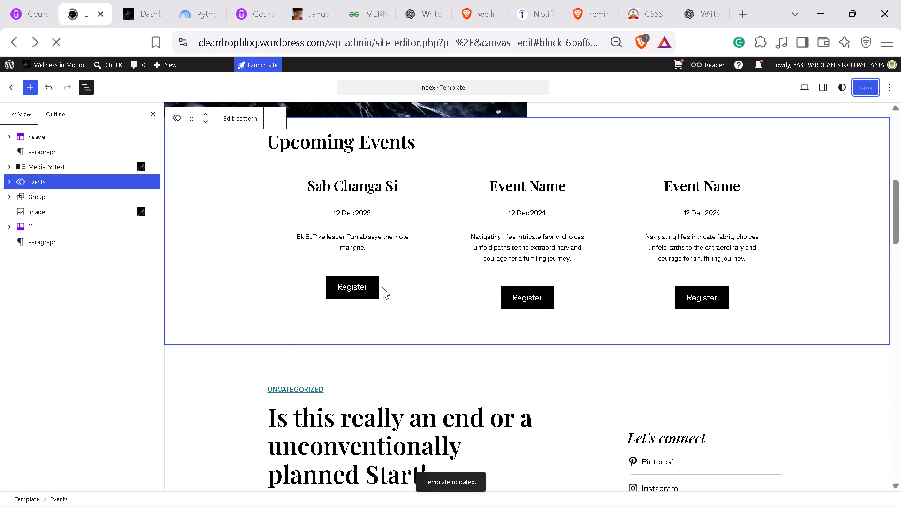
scroll(405, 306, up, 1)
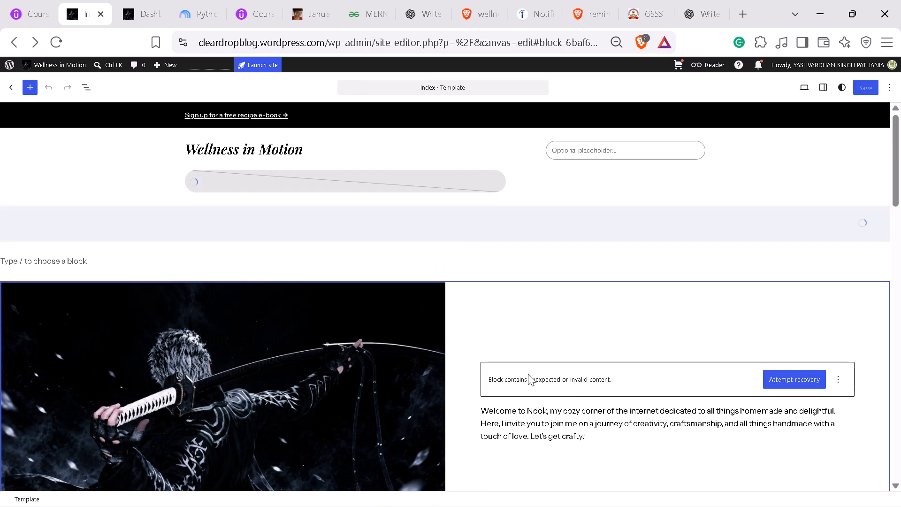
scroll(536, 300, down, 1)
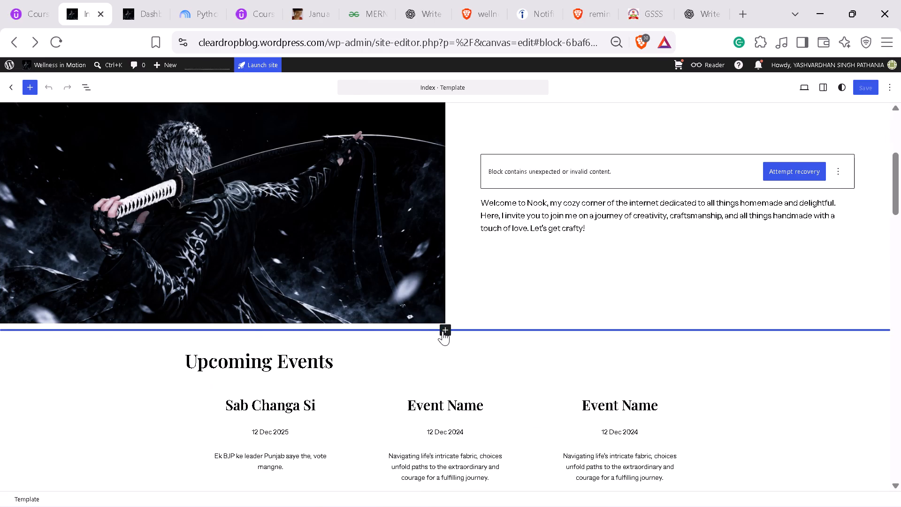
click(265, 352)
click(396, 373)
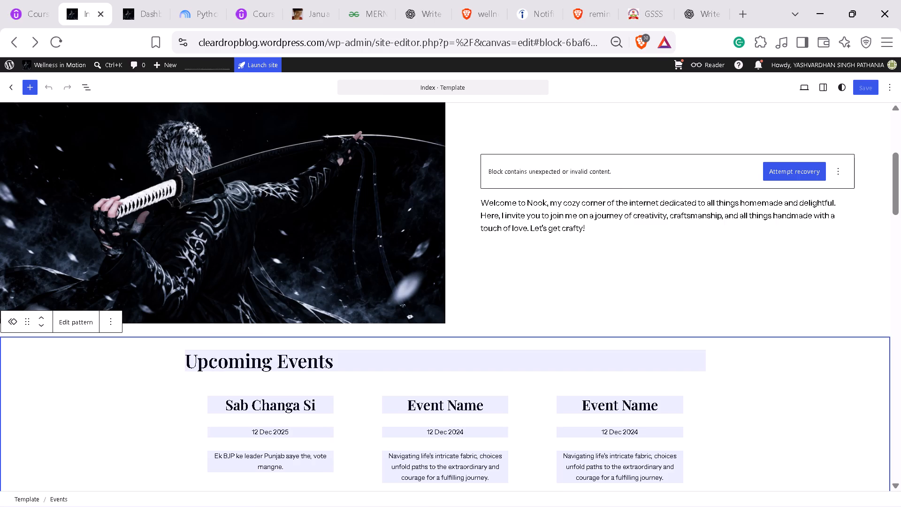
scroll(396, 373, down, 1)
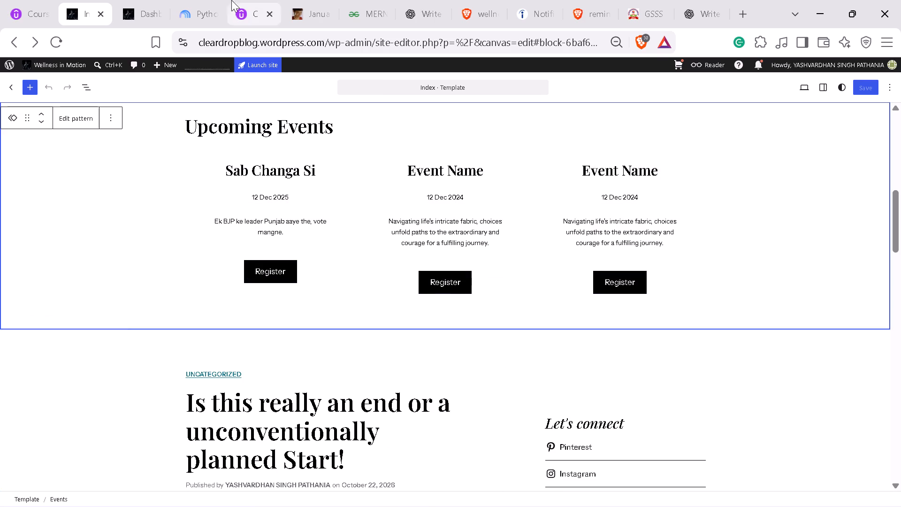
Return to the Udemy digital marketing course and open lecture 19, Themed Sections.
click(268, 0)
click(335, 213)
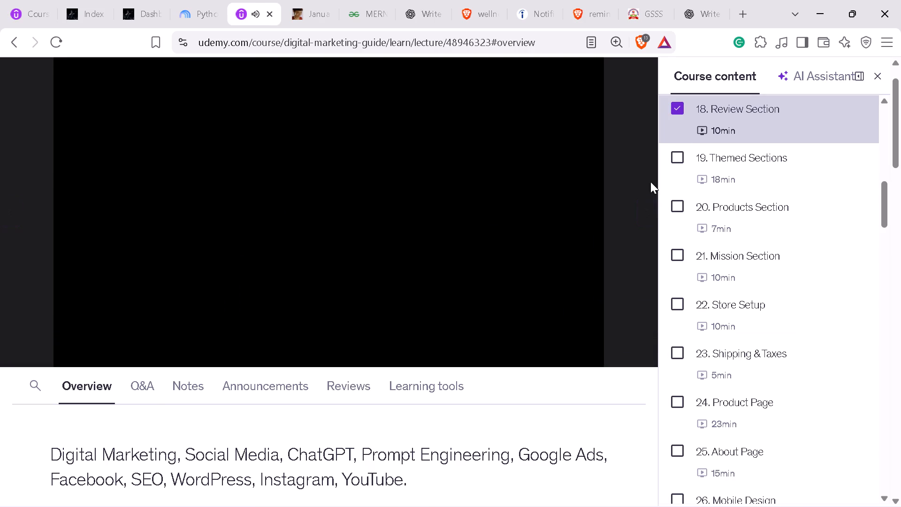
click(718, 165)
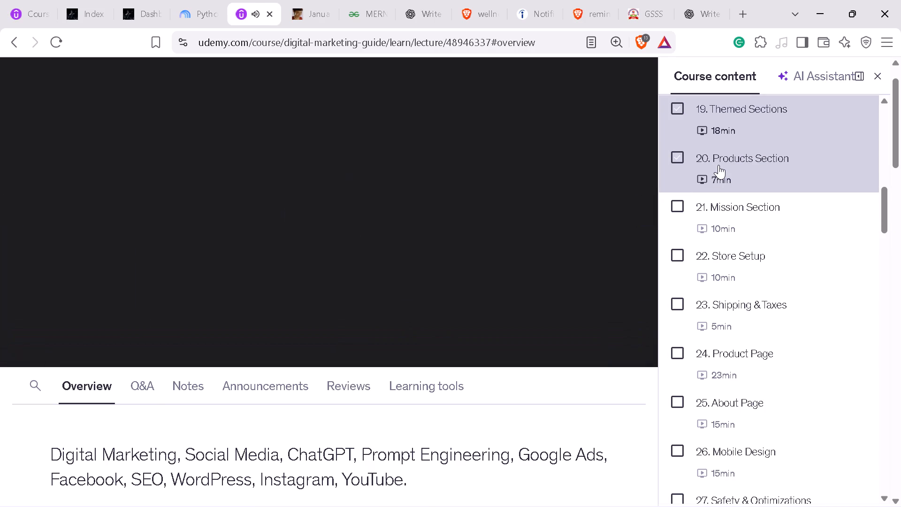
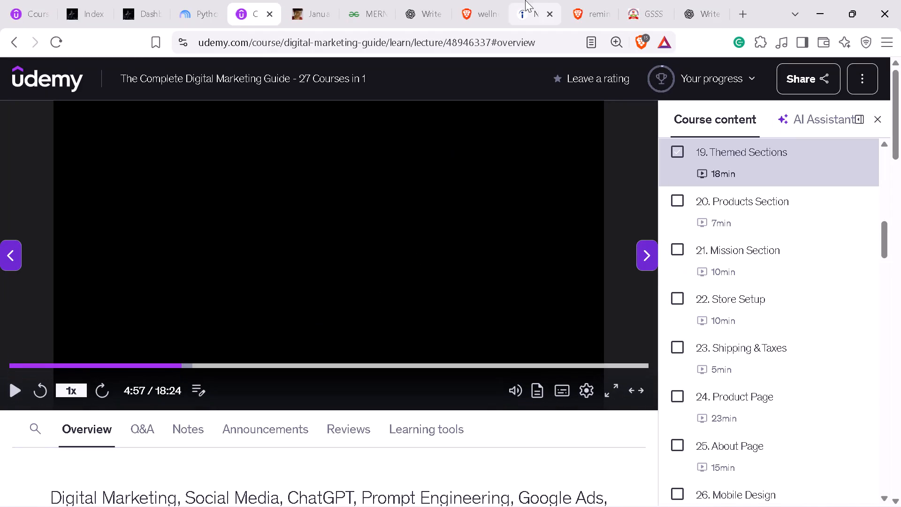
Resume the Themed Sections lecture, watch a short part in full screen, and exit full screen.
click(504, 274)
click(619, 396)
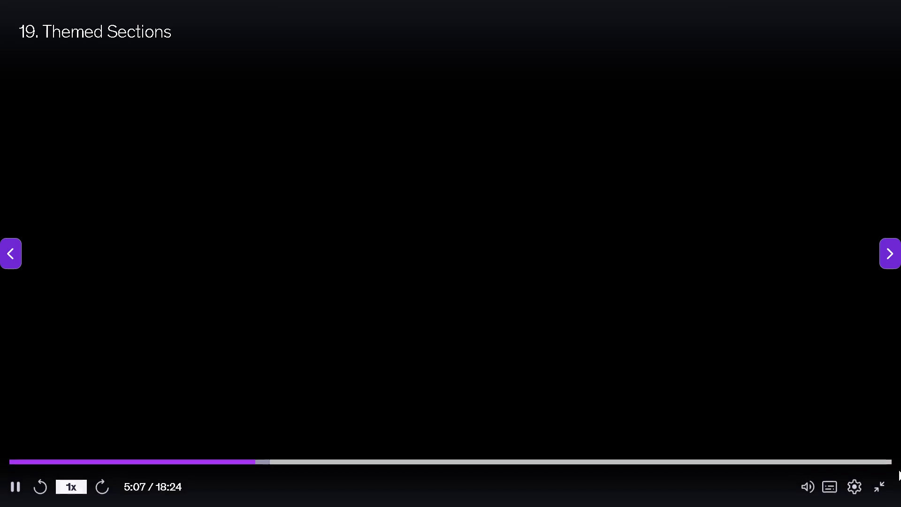
click(886, 503)
click(885, 487)
Return to the Index template and inspect the Register button under the Sab Changa Si event and its block options.
click(74, 0)
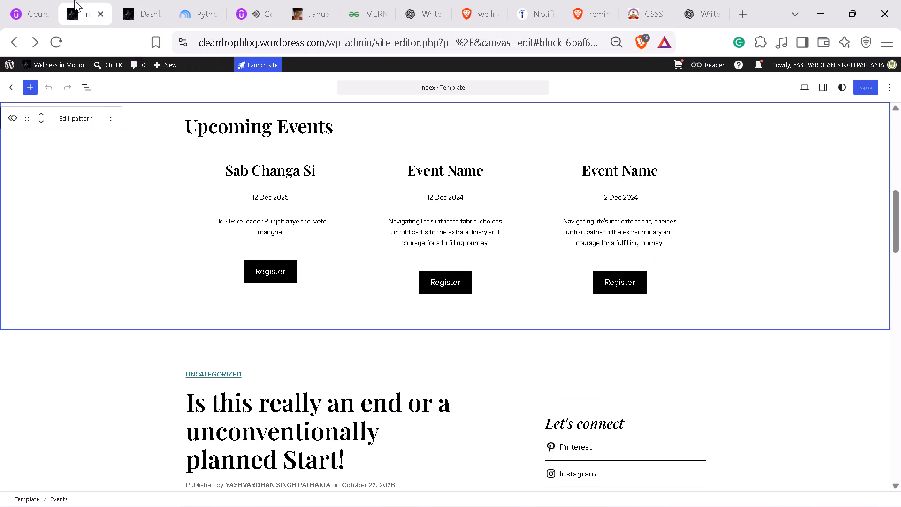
click(281, 267)
click(328, 276)
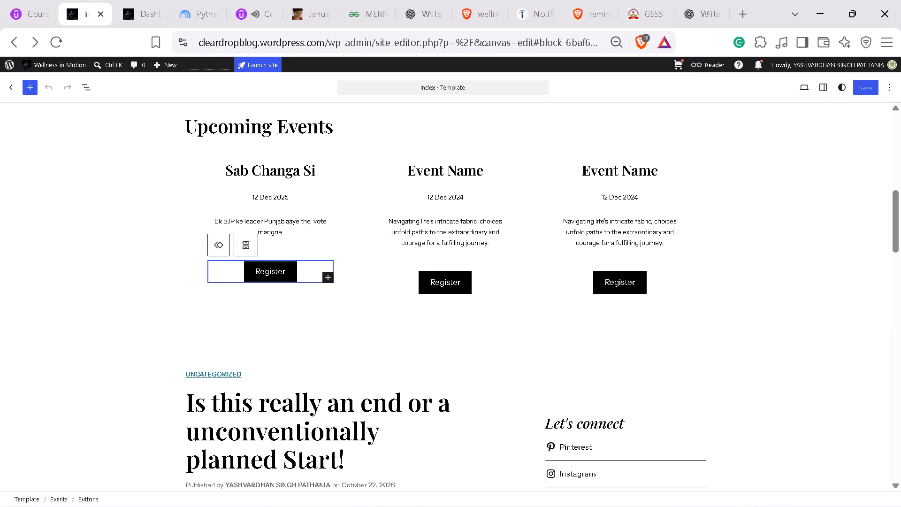
double_click(266, 269)
click(383, 240)
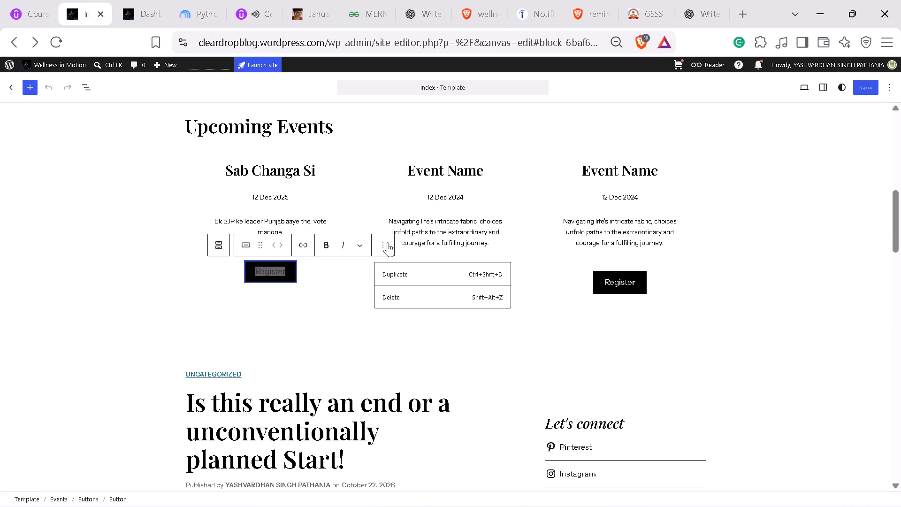
click(131, 189)
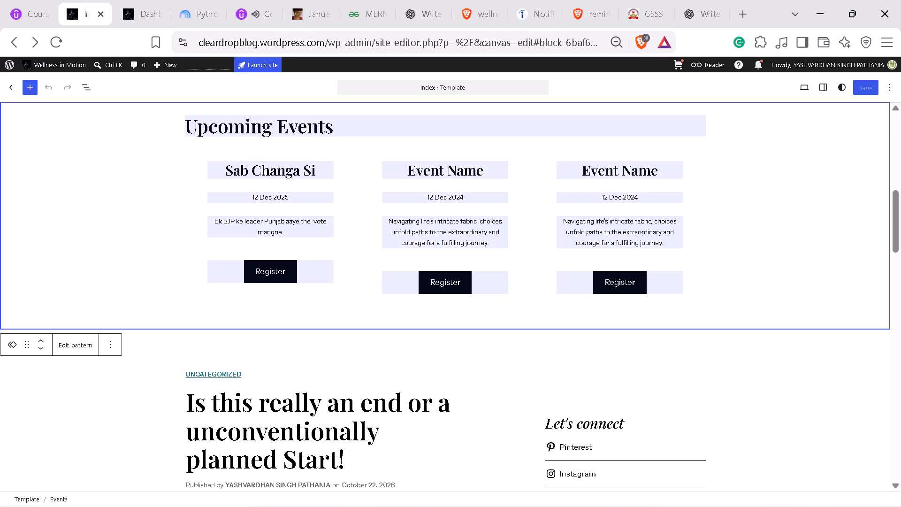
click(260, 274)
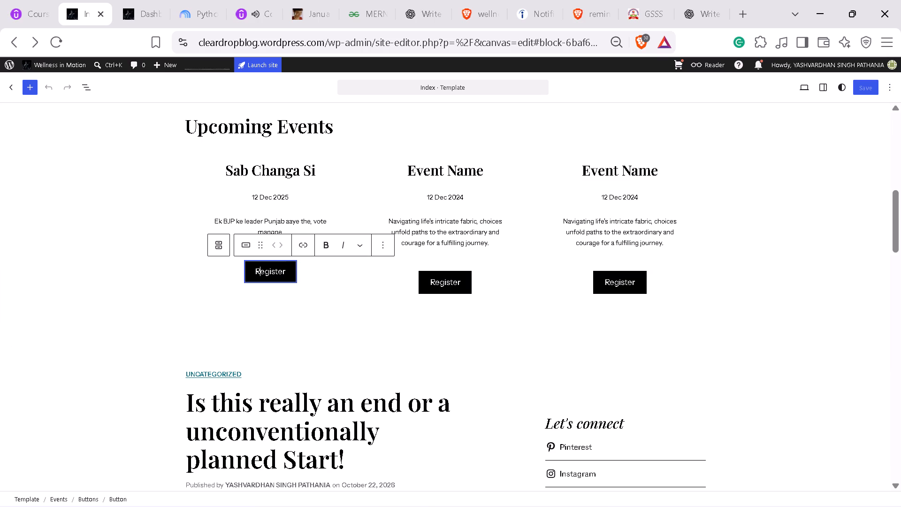
double_click(278, 279)
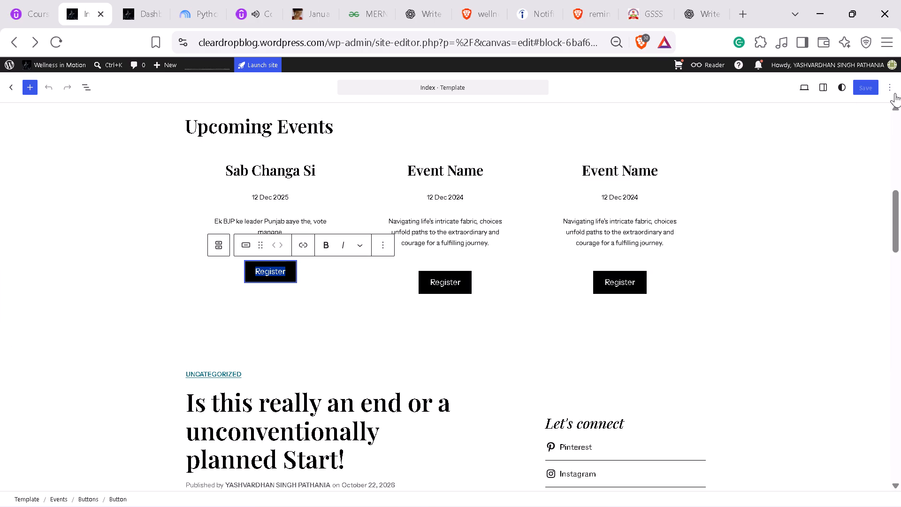
In the template's code editor, add an empty href attribute to the Sab Changa Si event's Register link.
click(892, 85)
click(814, 183)
scroll(601, 306, down, 3)
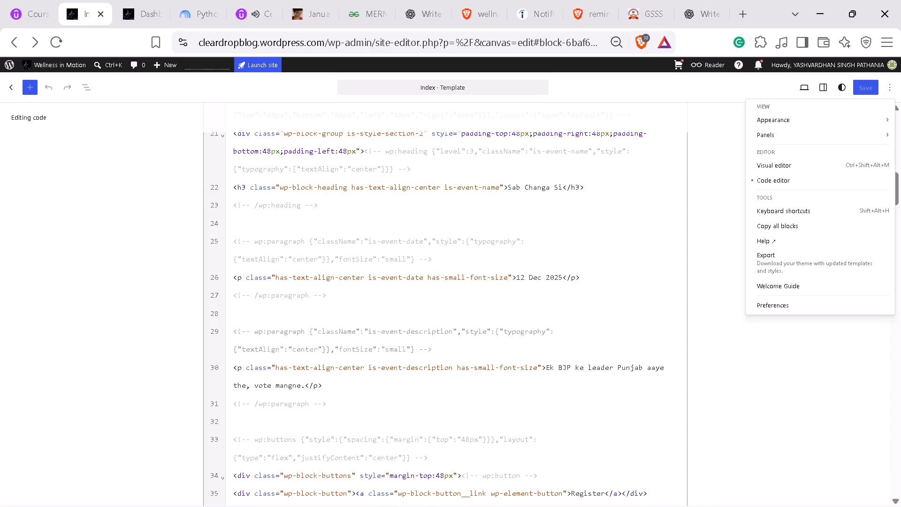
scroll(389, 317, down, 1)
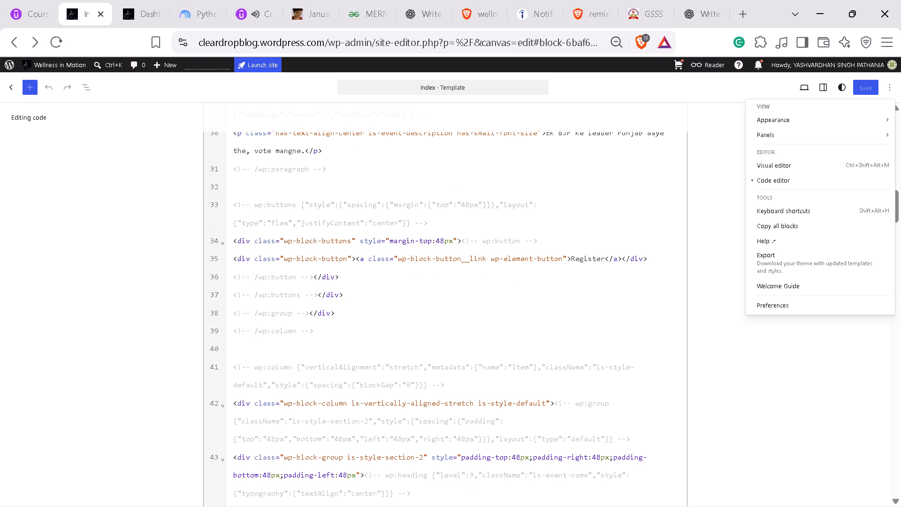
click(566, 256)
key(space)
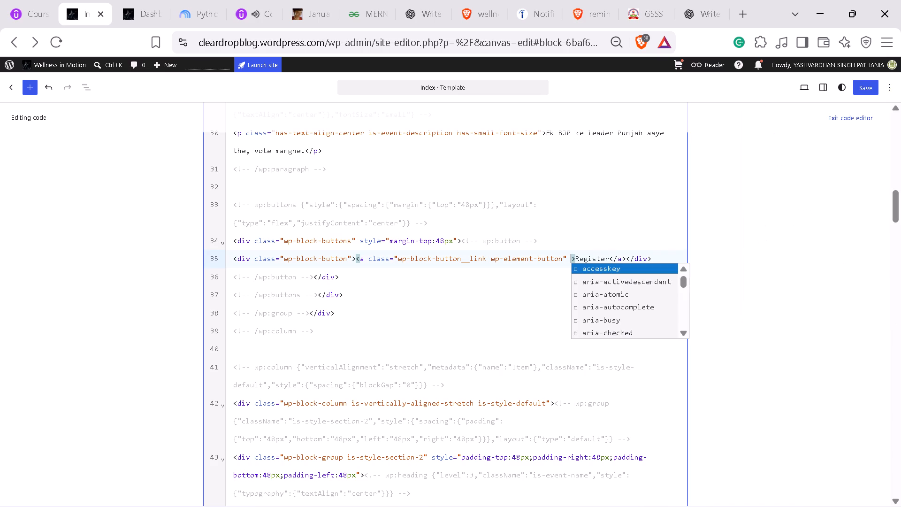
text(hre)
key(Return)
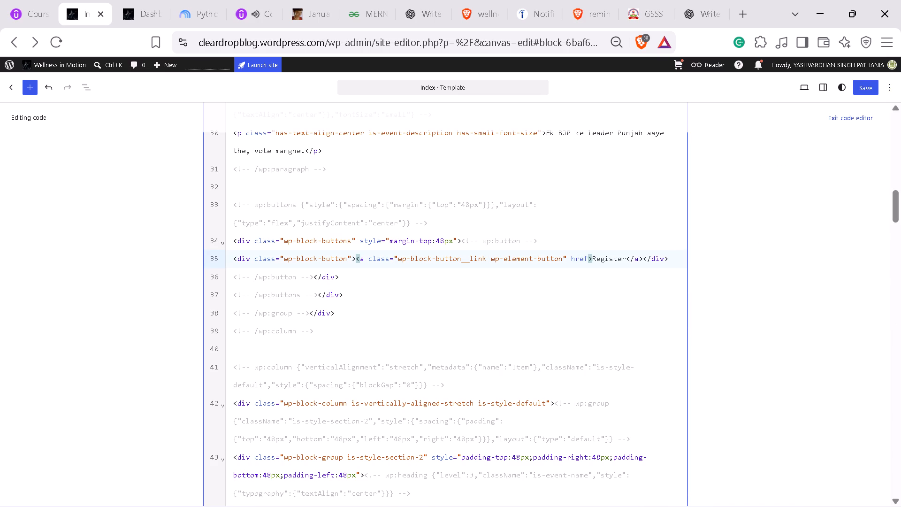
text(=")
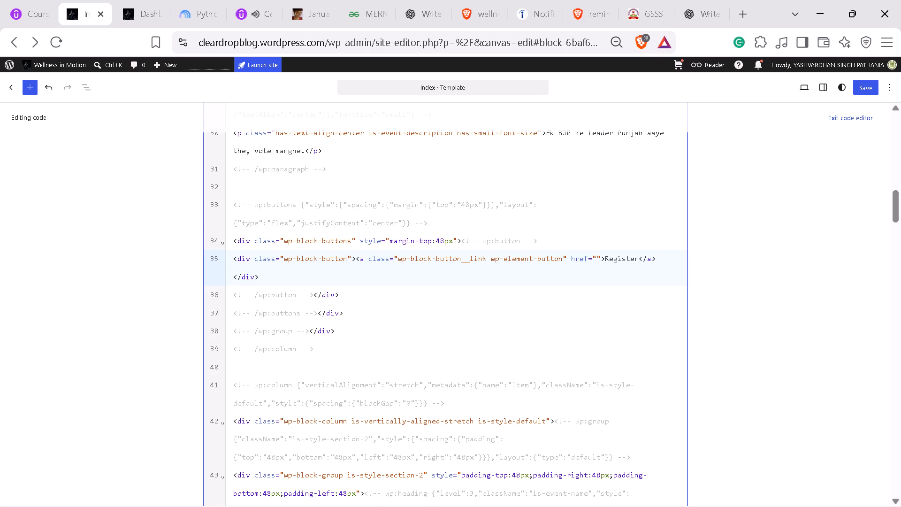
From the live Wellness in Motion site, open the newsletter's Subscribed link in the Join the fun! section and copy the subscription page's address.
click(134, 0)
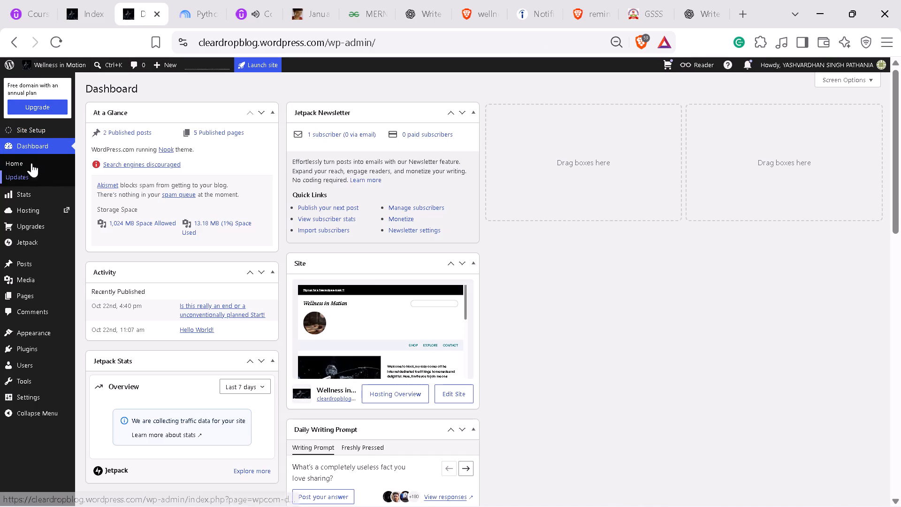
click(42, 129)
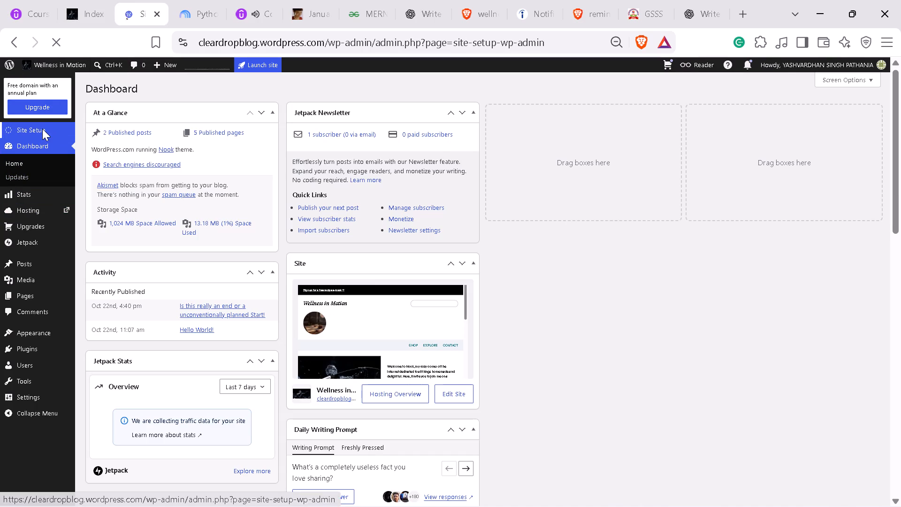
click(53, 63)
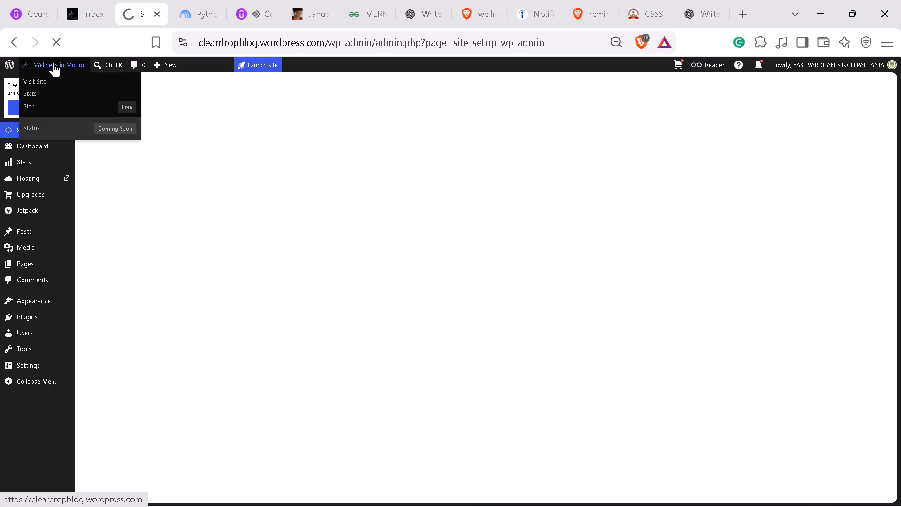
scroll(517, 265, down, 2)
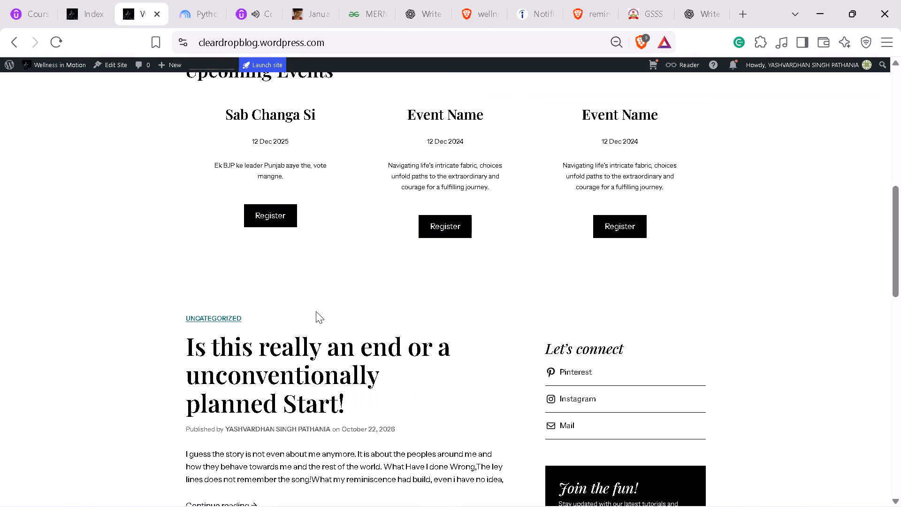
scroll(526, 410, down, 1)
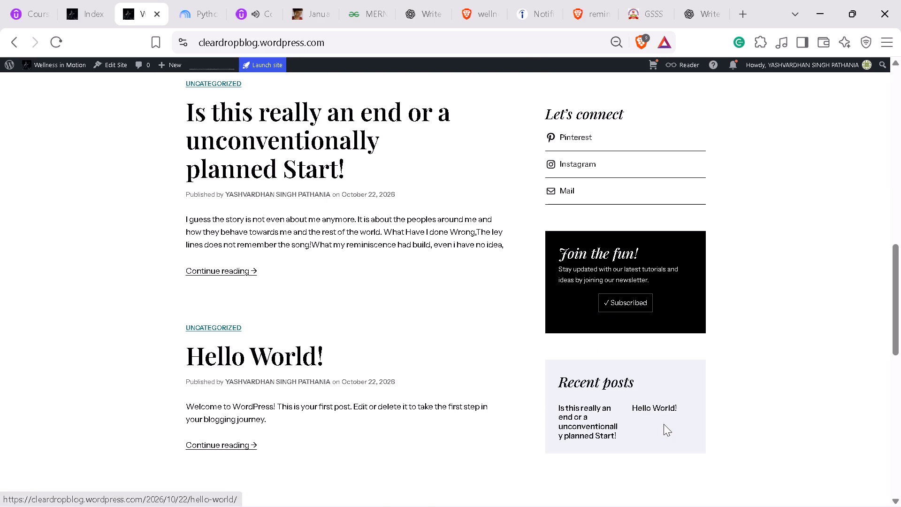
click(624, 292)
click(626, 304)
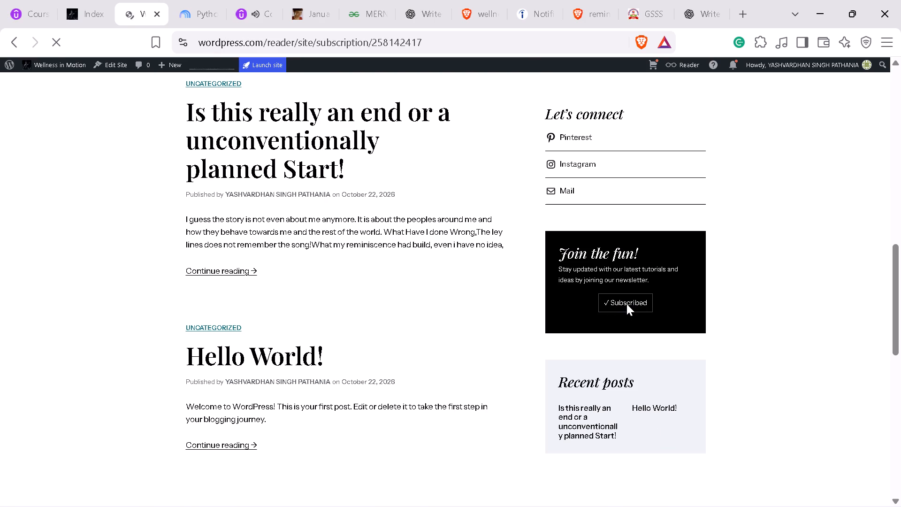
click(442, 41)
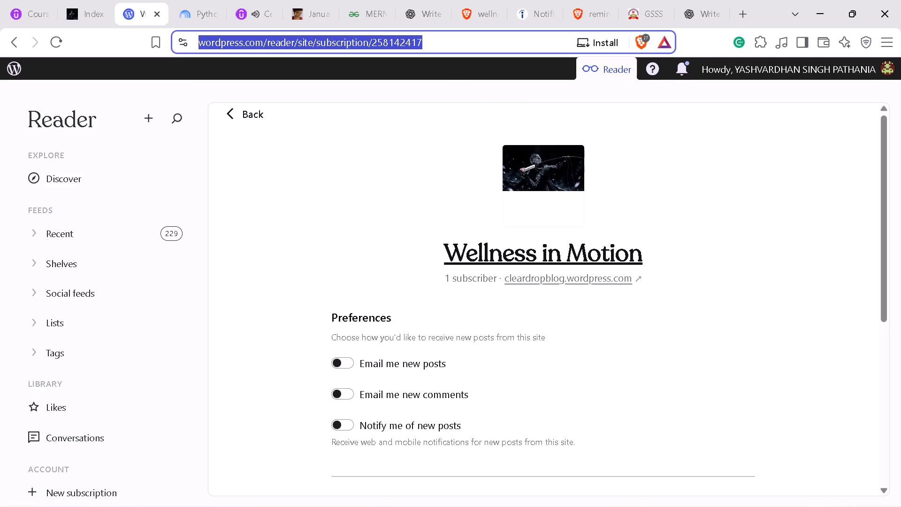
key(ctrl+c)
key(ctrl+c)
Paste the copied subscription page address into the Register link's empty href in the Index template code and save the template.
click(69, 0)
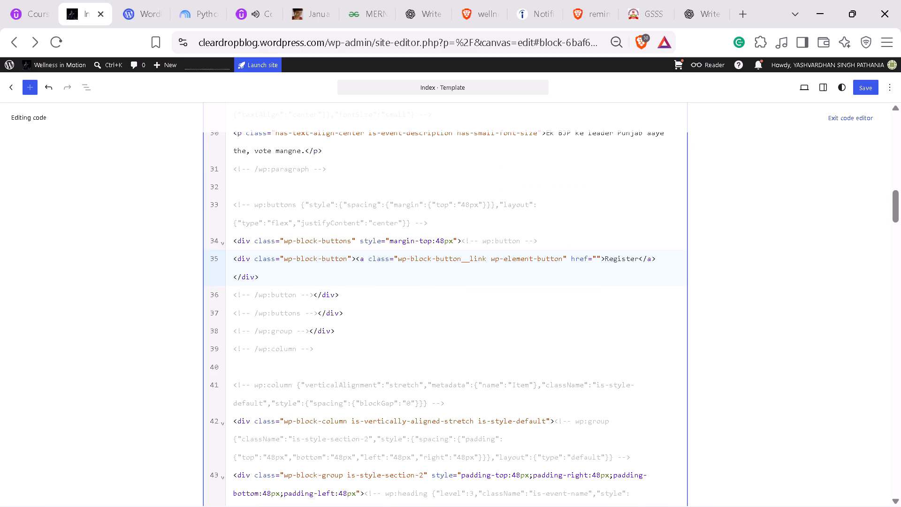
key(ctrl+v)
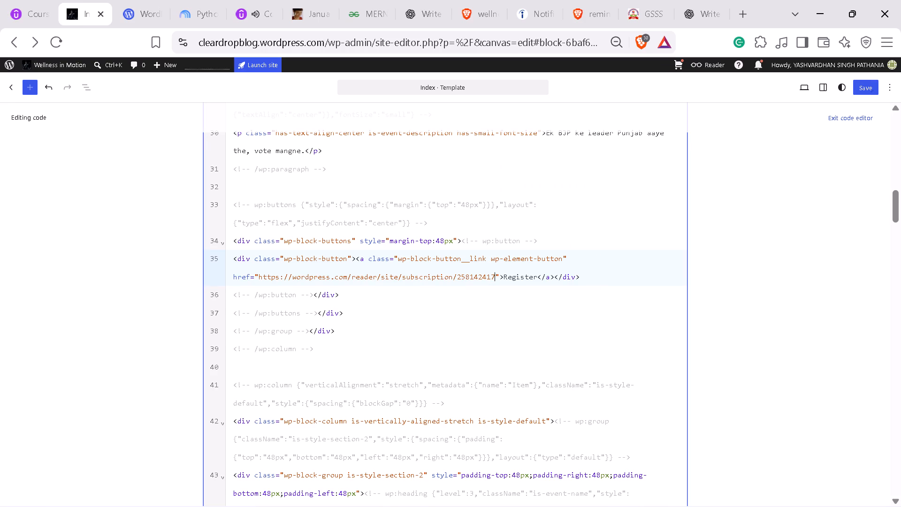
key(ctrl+s)
Return the template to the visual editor and check the link on the Sab Changa Si event's Register button.
click(892, 84)
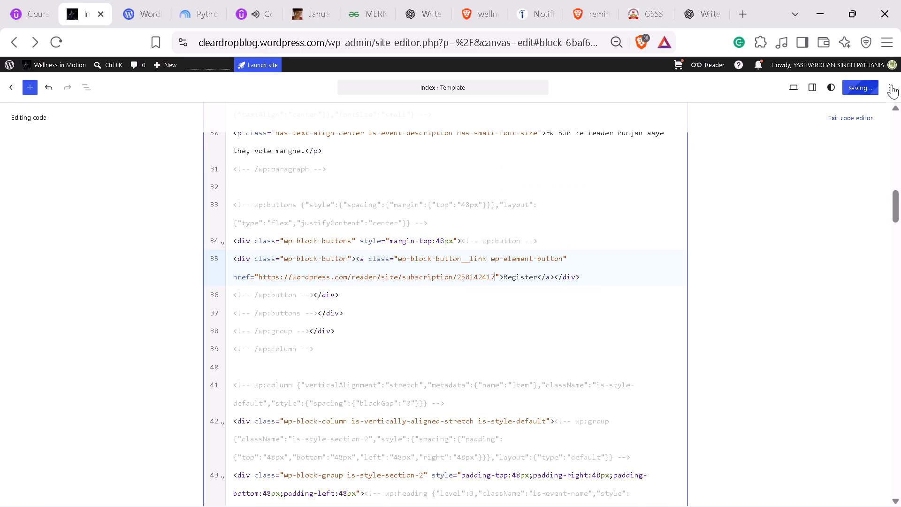
click(815, 161)
scroll(481, 380, down, 1)
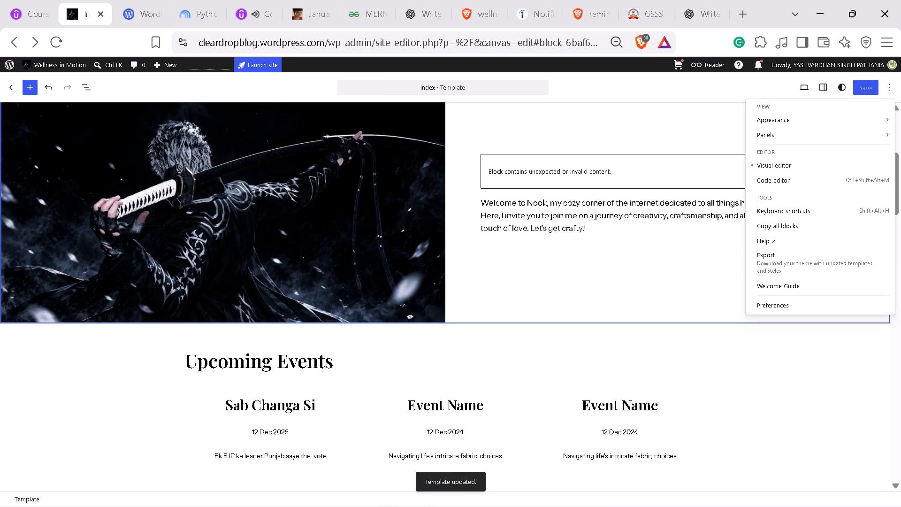
scroll(481, 380, down, 1)
click(280, 272)
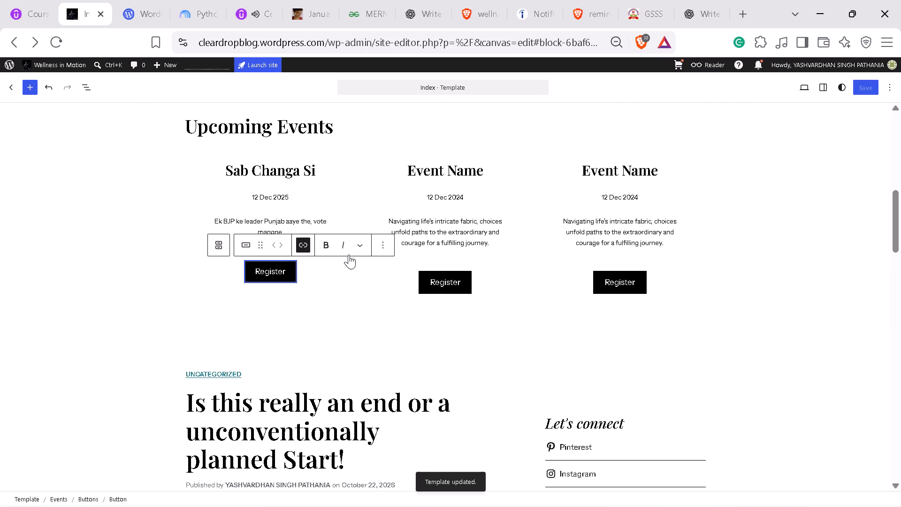
Open the live site, test the Sab Changa Si event's Register button, and go back to the homepage.
click(61, 64)
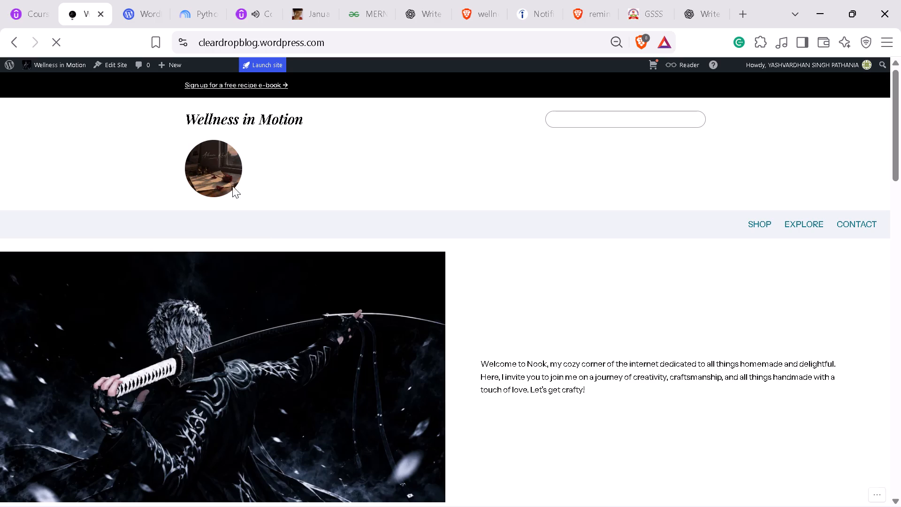
scroll(389, 387, down, 1)
click(262, 447)
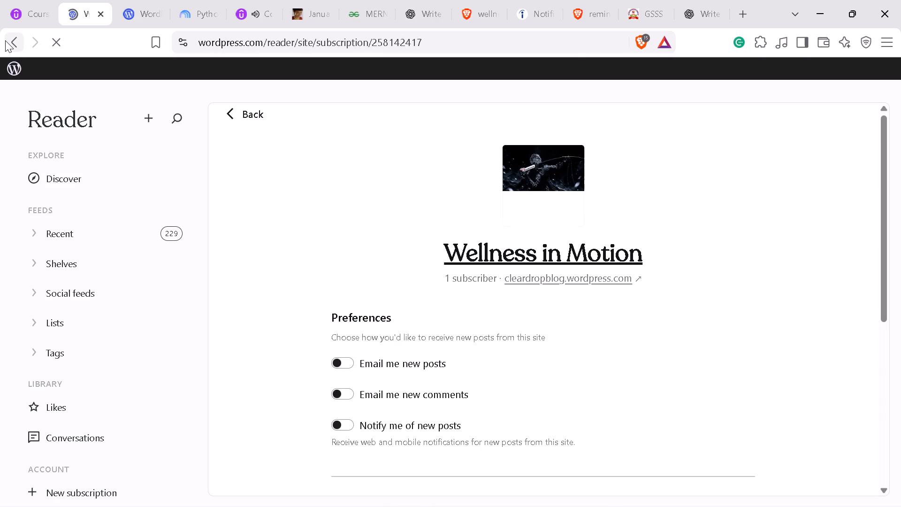
click(7, 40)
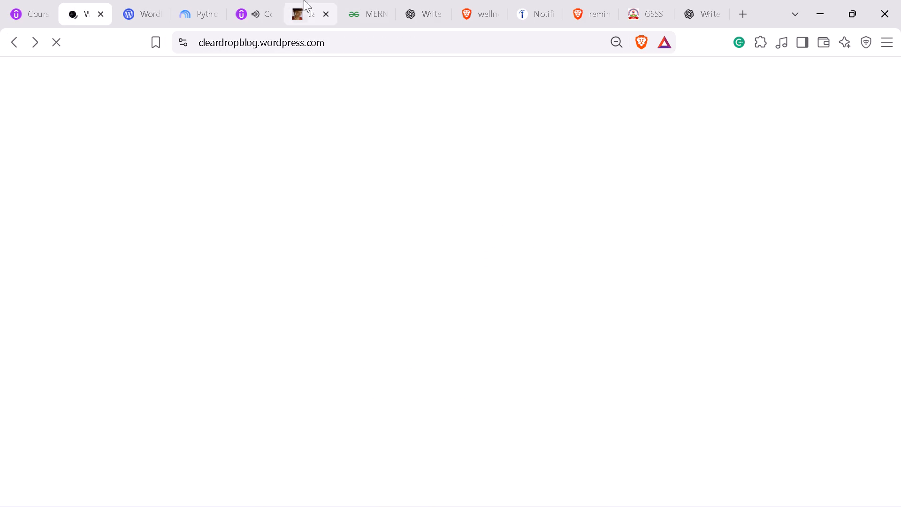
scroll(446, 196, up, 2)
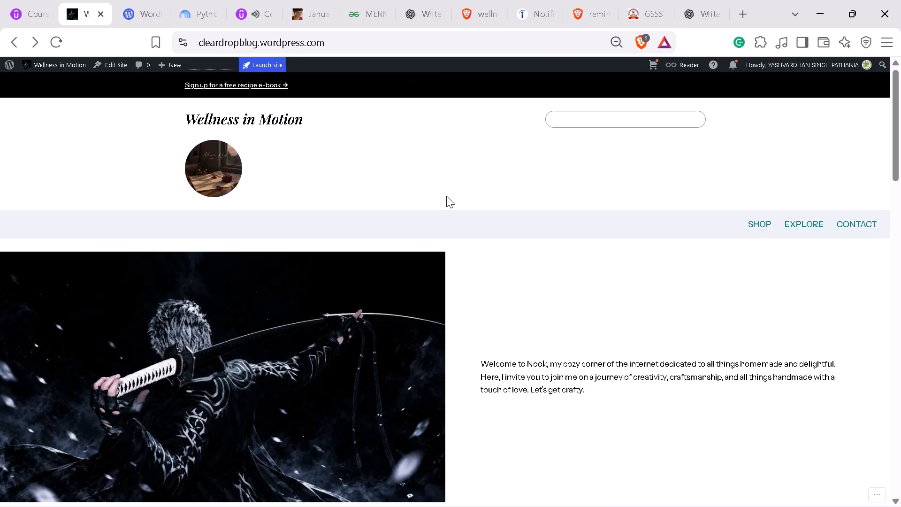
Return to the Udemy Themed Sections lecture, watch it in full screen, and pause it.
click(241, 0)
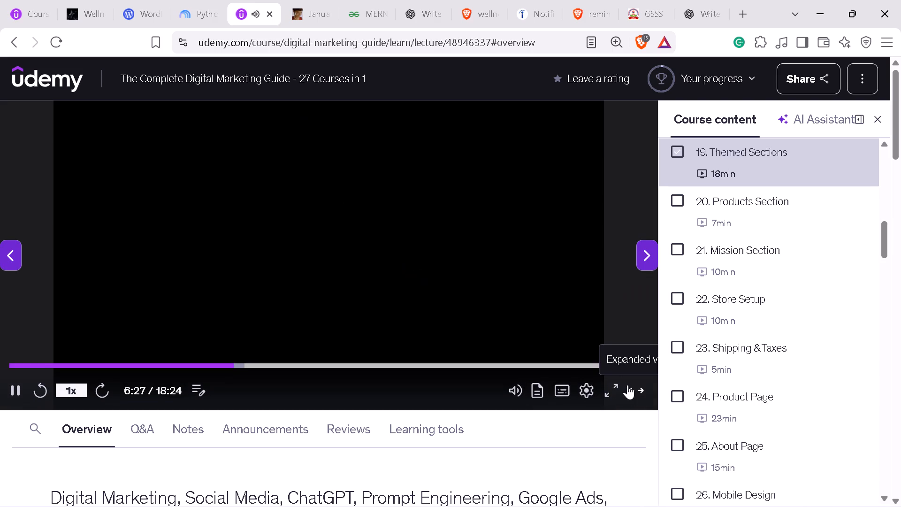
click(614, 385)
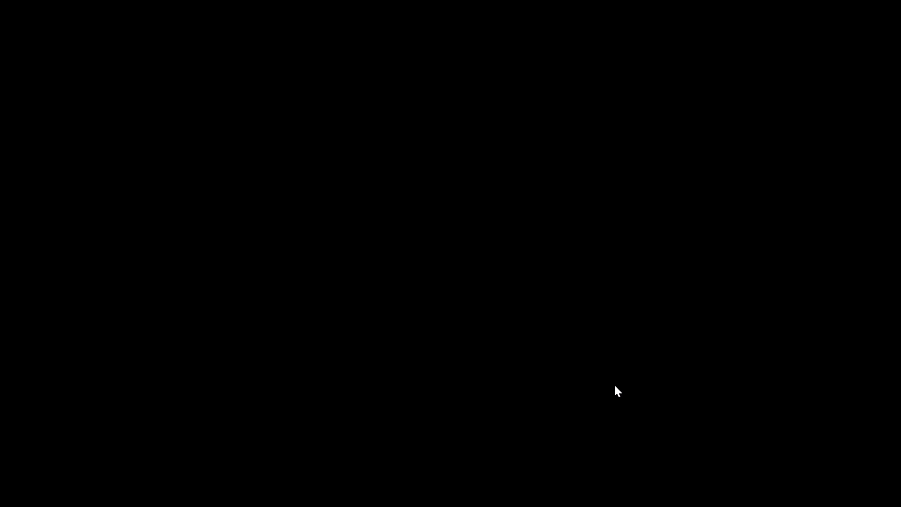
key(space)
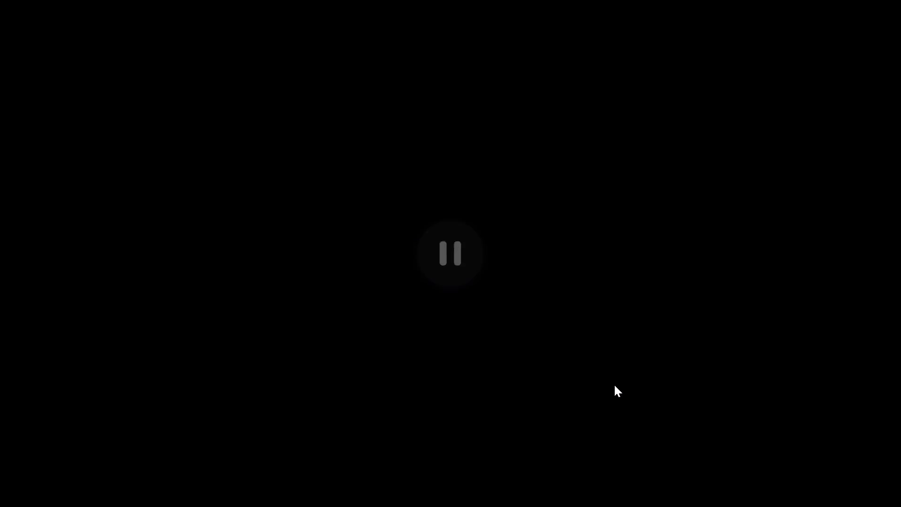
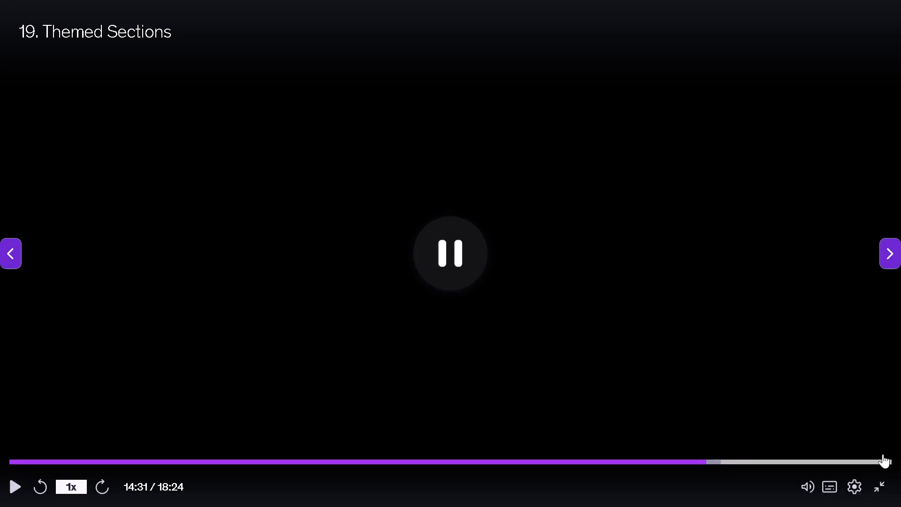
Leave the full-screen lecture and review the Upcoming Events section on the live site's homepage.
click(890, 486)
click(883, 486)
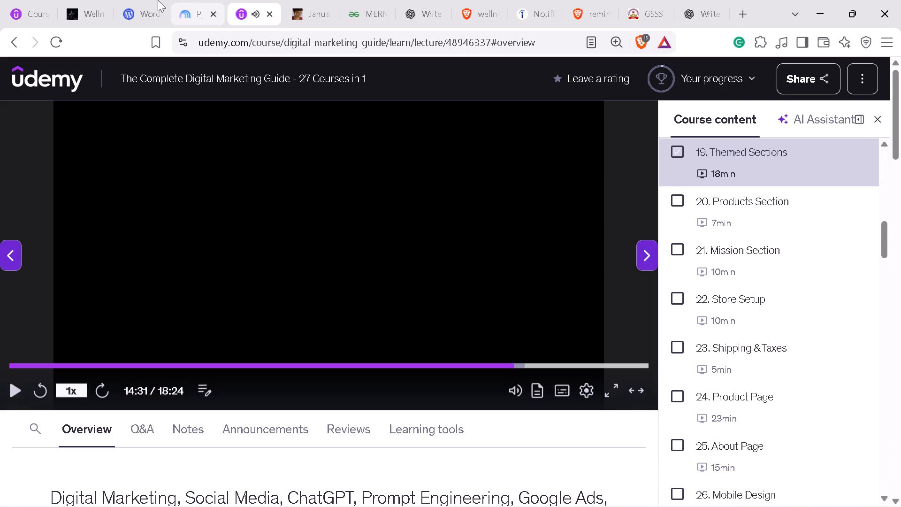
click(105, 0)
scroll(462, 167, up, 1)
scroll(500, 247, down, 1)
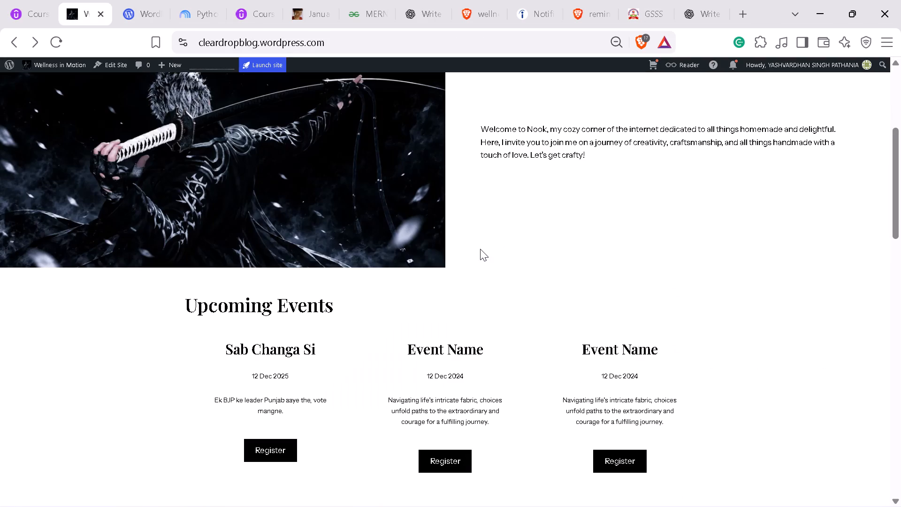
scroll(332, 435, down, 1)
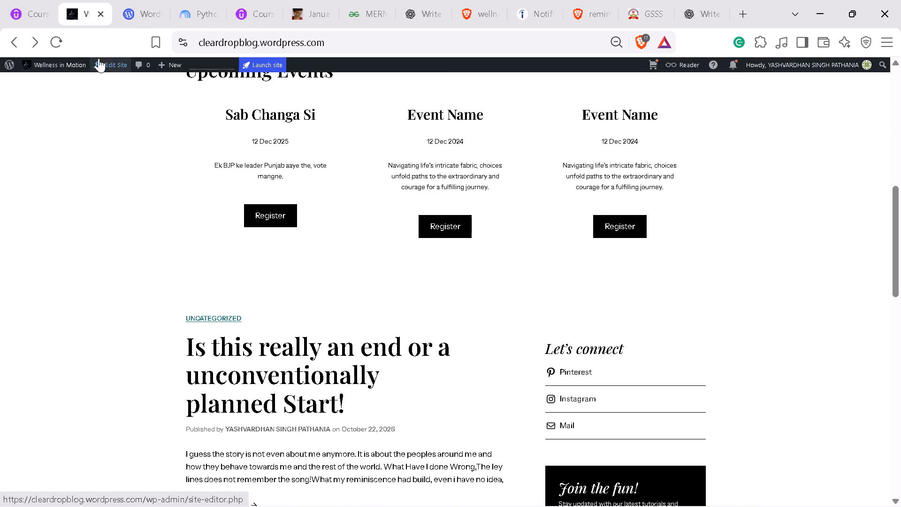
Open the site's Index template for editing at the Upcoming Events section.
click(112, 68)
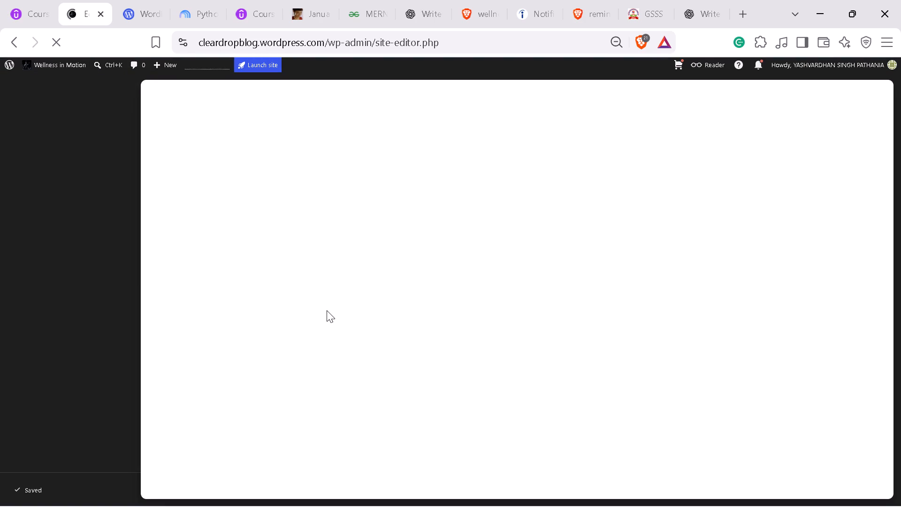
scroll(156, 301, down, 1)
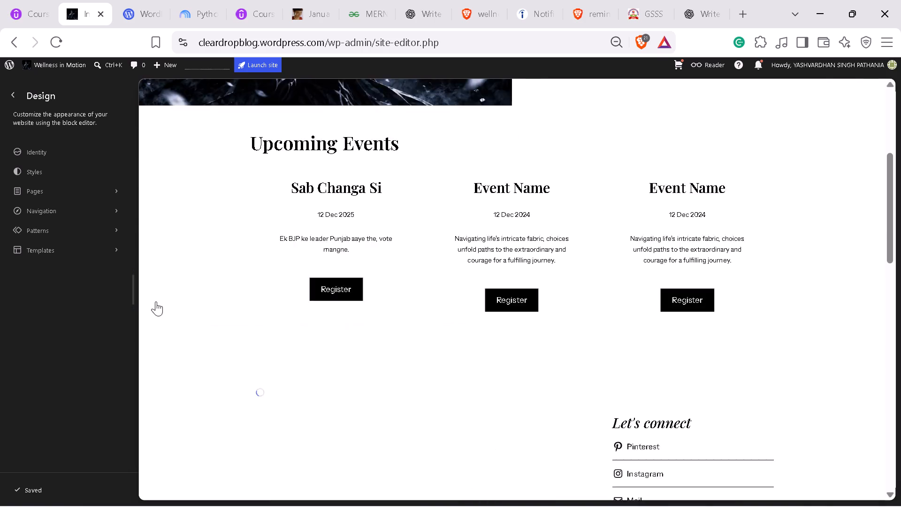
click(352, 432)
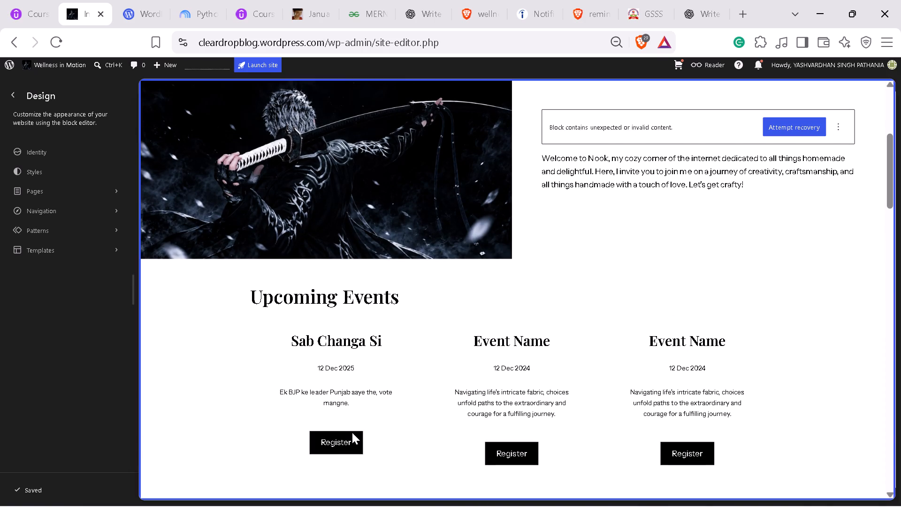
scroll(319, 439, down, 1)
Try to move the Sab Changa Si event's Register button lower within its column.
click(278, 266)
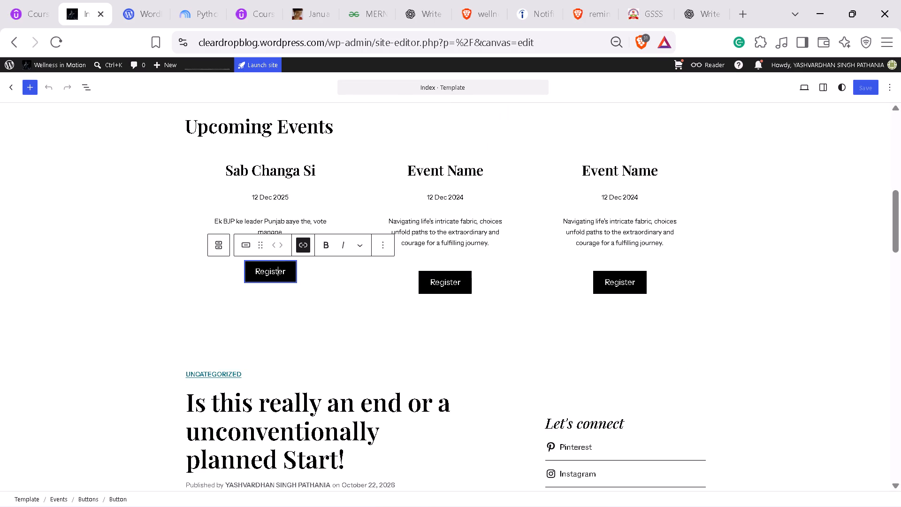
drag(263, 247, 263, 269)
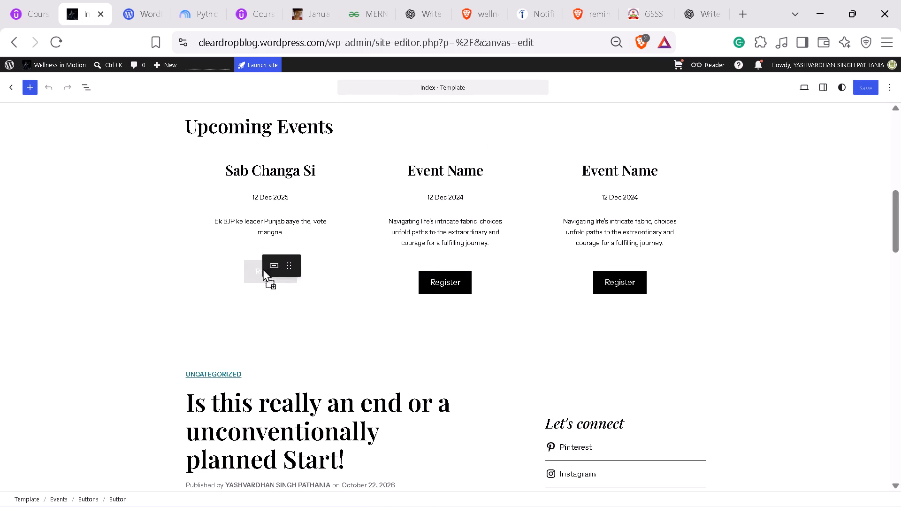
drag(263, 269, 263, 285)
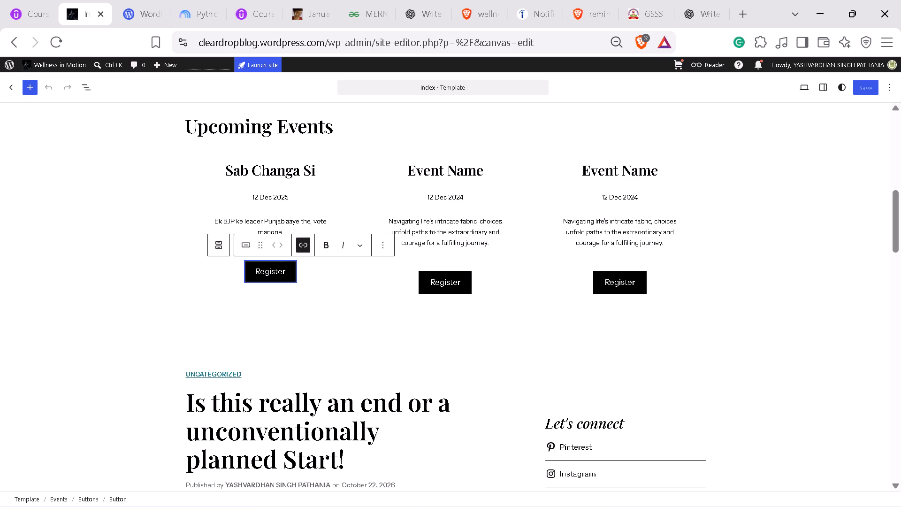
Append "Unhe kya pta tha" to the end of the Sab Changa Si event's description.
click(283, 230)
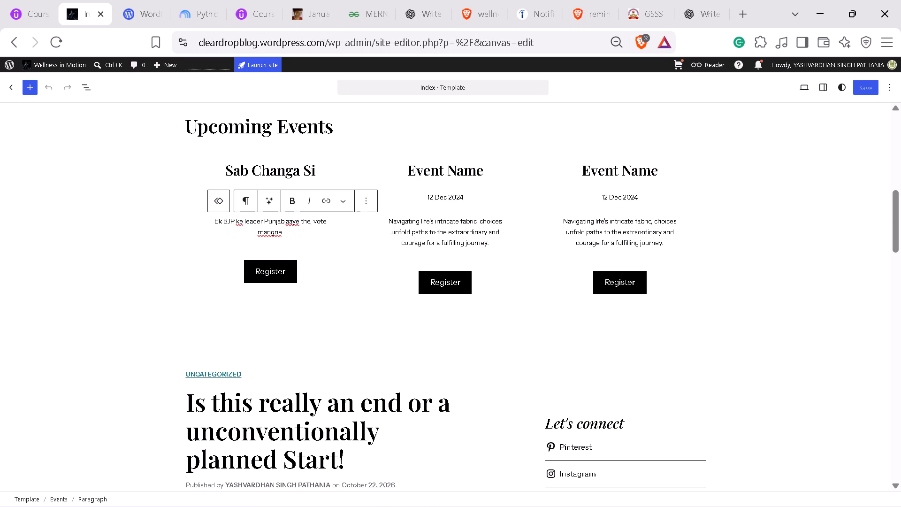
key(space)
text(Un)
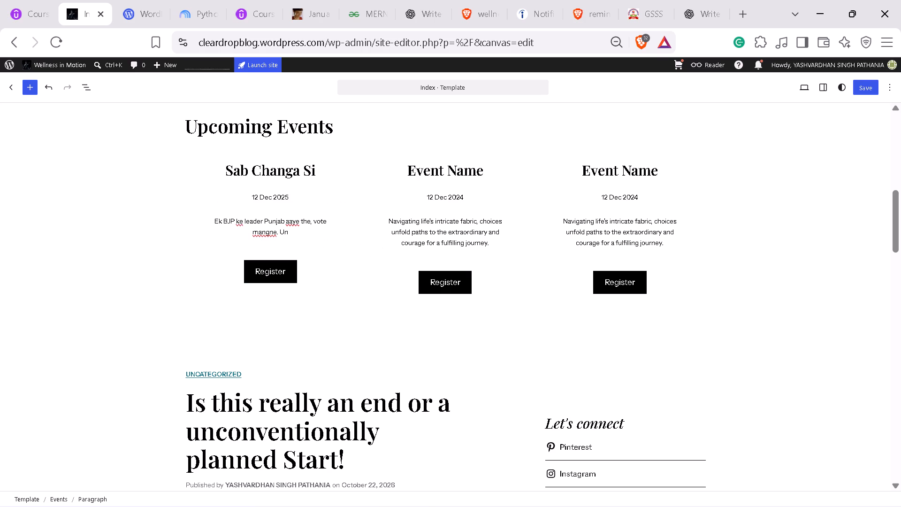
key(j)
key(BackSpace)
text(he)
key(space)
text(kya p)
text(ta)
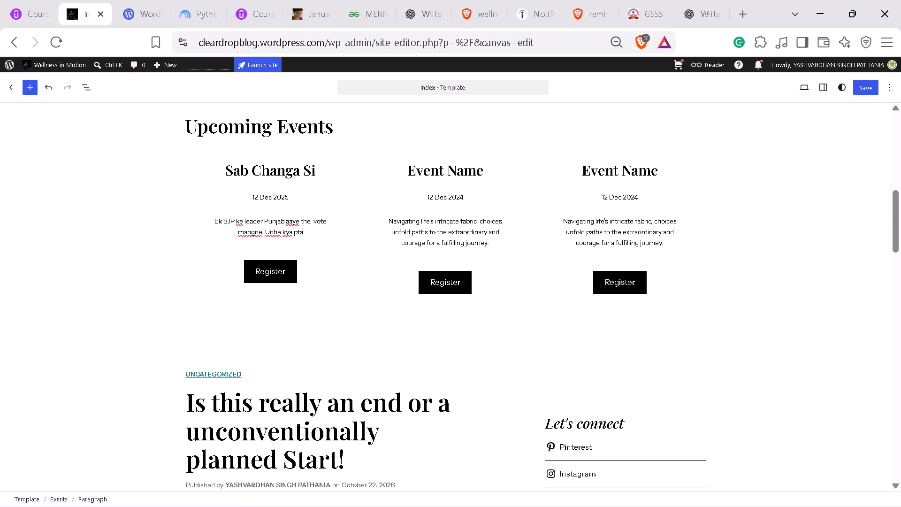
key(space)
text(tha)
Pad the end of the Sab Changa Si description with blank spaces to align its Register button with the other two.
key(Return)
key(BackSpace)
key(space)
key(space)
key(space)
key(space)
key(space)
key(space)
key(space)
key(space)
key(space)
key(space)
key(space)
key(space)
key(space)
key(space)
key(space)
key(space)
key(space)
key(space)
key(space)
key(space)
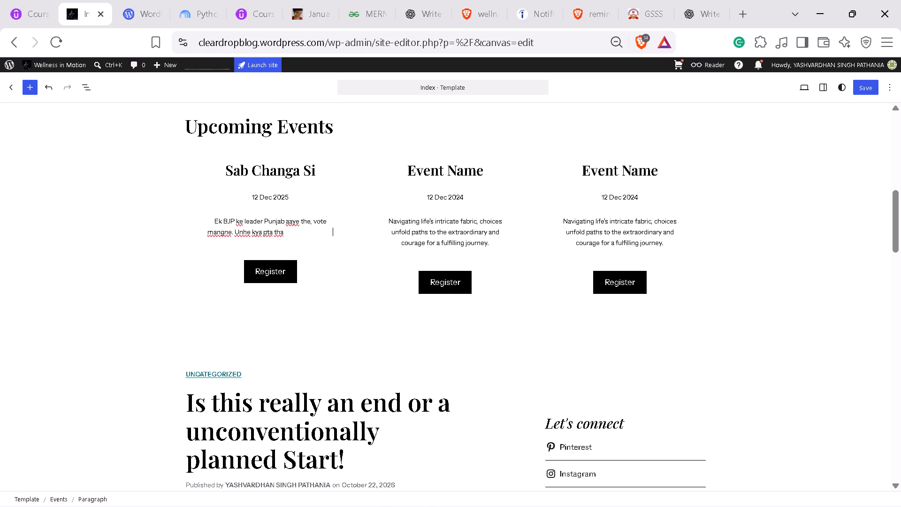
key(Return)
key(BackSpace)
key(BackSpace)
key(BackSpace)
key(BackSpace)
key(BackSpace)
key(BackSpace)
key(BackSpace)
key(BackSpace)
key(BackSpace)
key(BackSpace)
key(BackSpace)
key(BackSpace)
key(BackSpace)
key(BackSpace)
key(BackSpace)
click(817, 202)
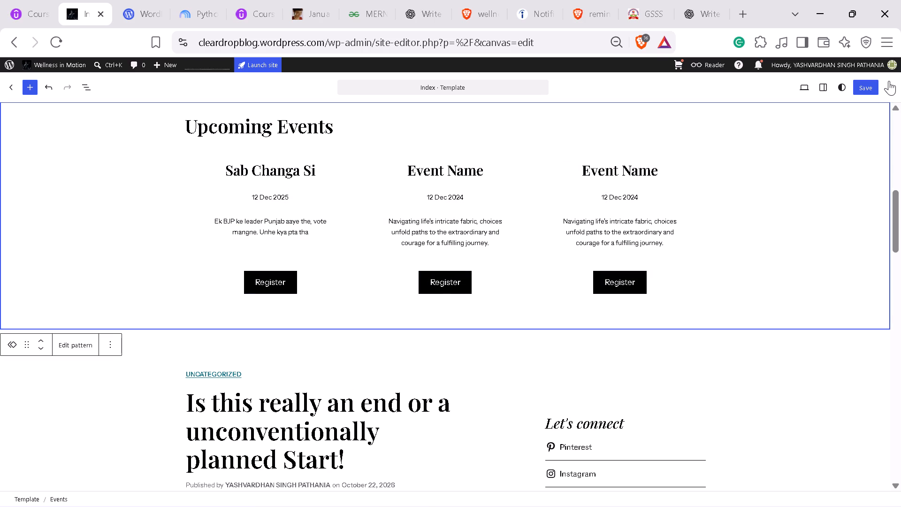
Switch the Index template from the visual editor to the code editor.
click(889, 81)
click(774, 178)
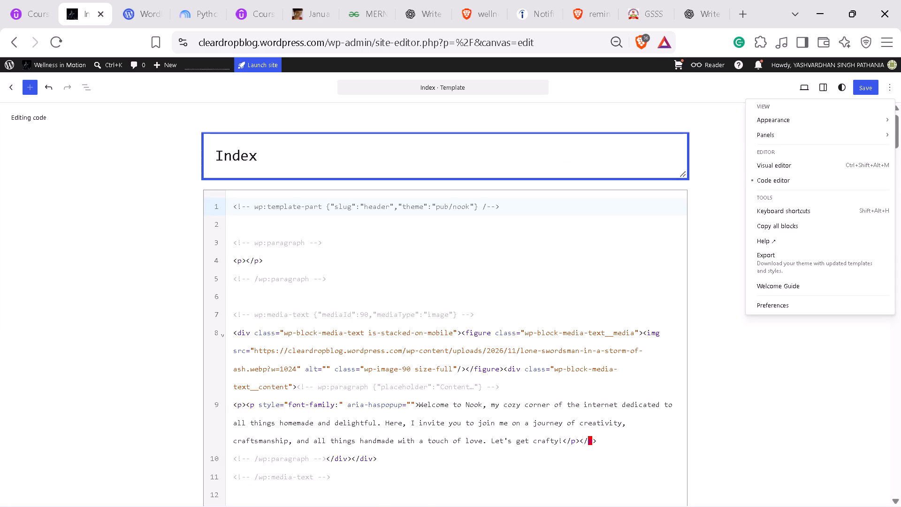
scroll(451, 300, down, 1)
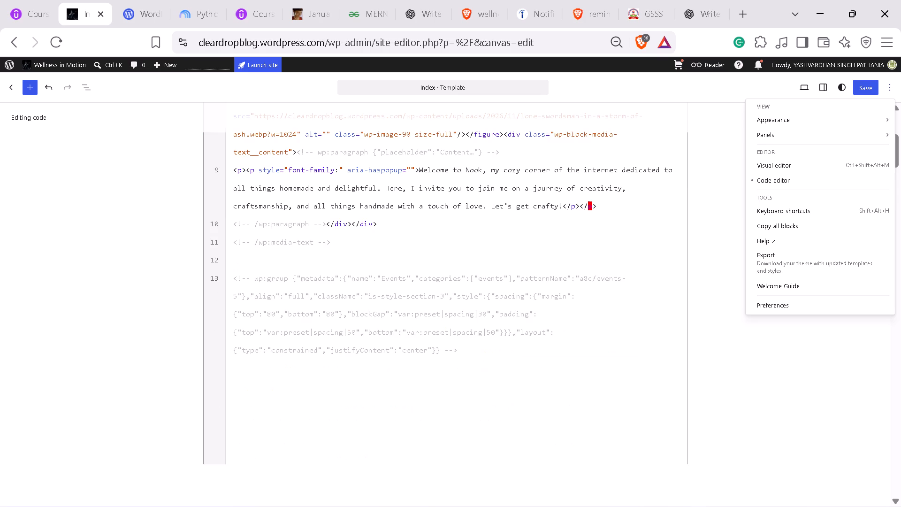
click(282, 268)
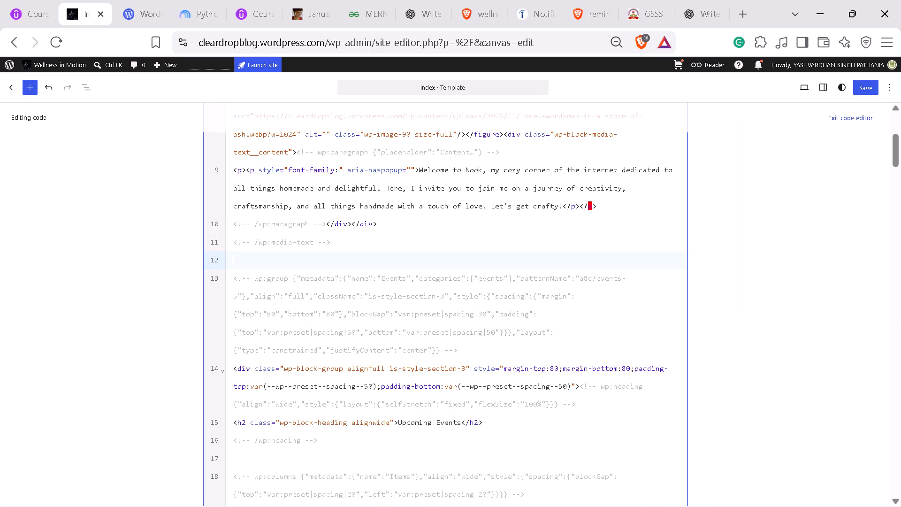
drag(282, 268, 378, 398)
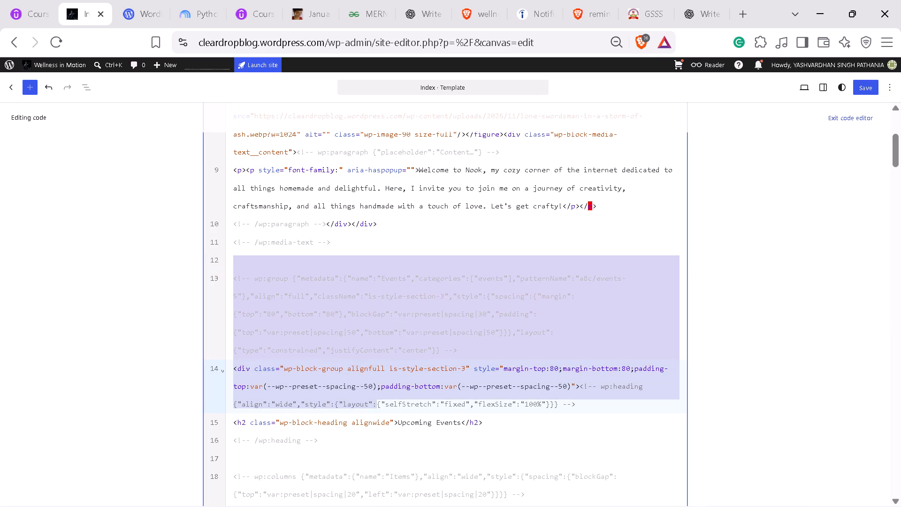
drag(378, 398, 374, 423)
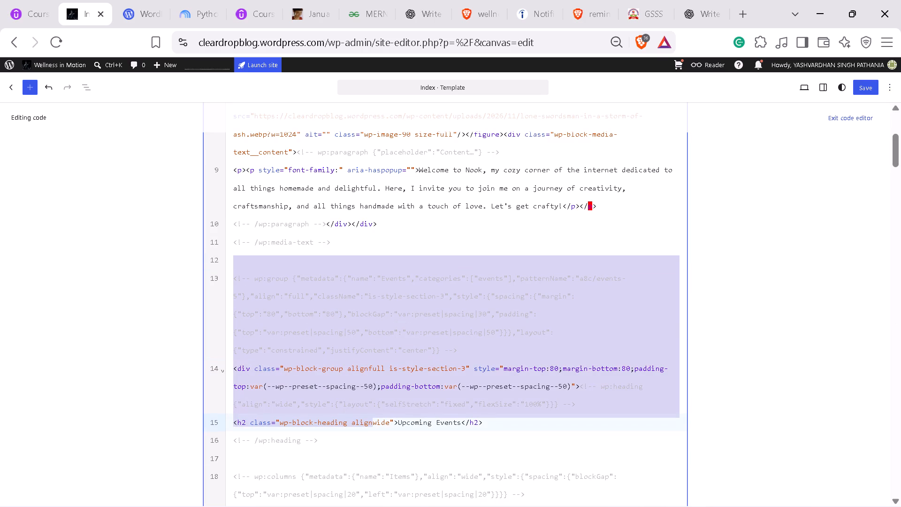
drag(374, 423, 374, 424)
scroll(374, 424, down, 1)
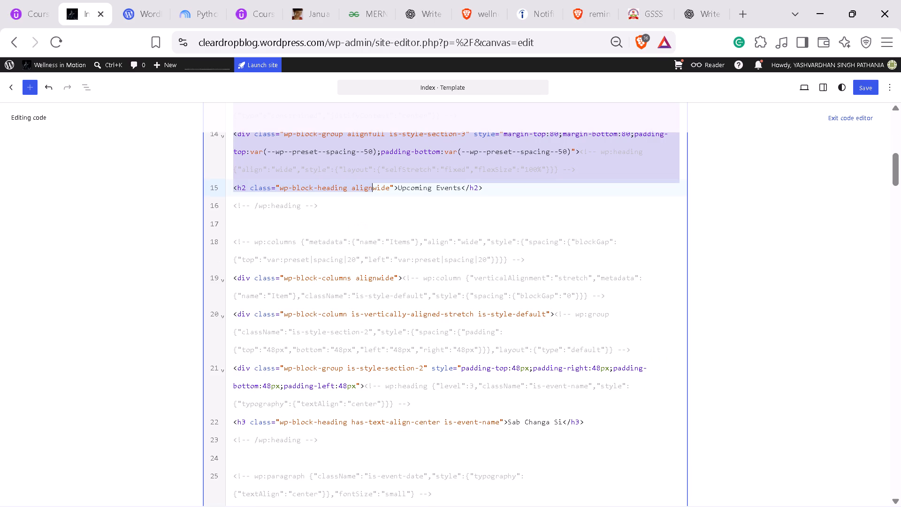
drag(374, 424, 381, 424)
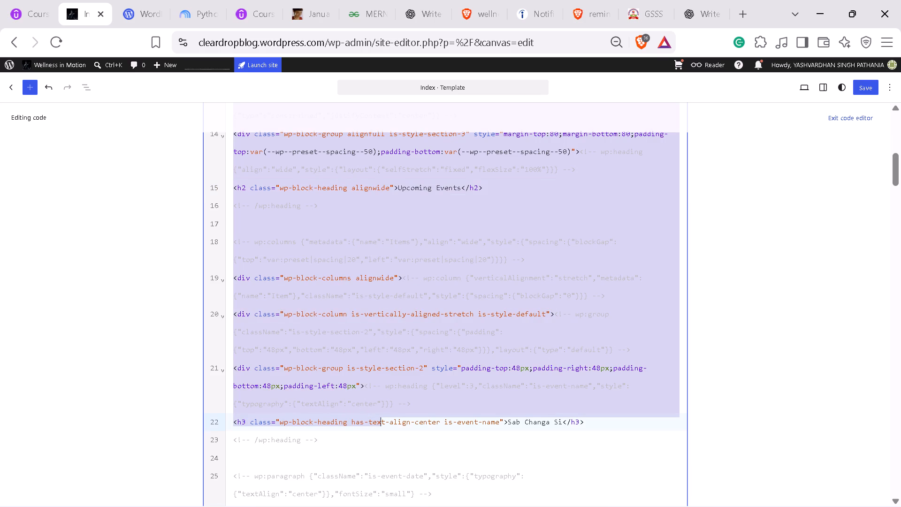
drag(381, 424, 389, 420)
scroll(381, 424, down, 1)
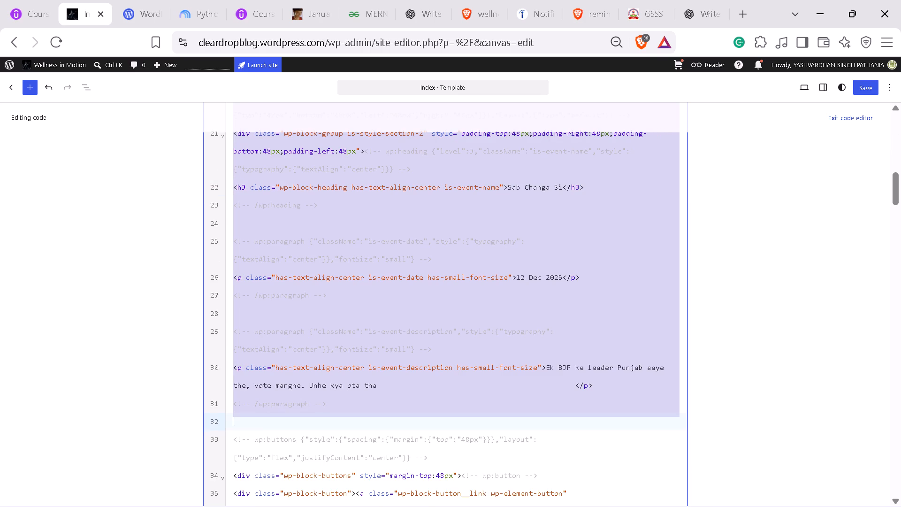
drag(389, 420, 391, 418)
scroll(391, 418, up, 1)
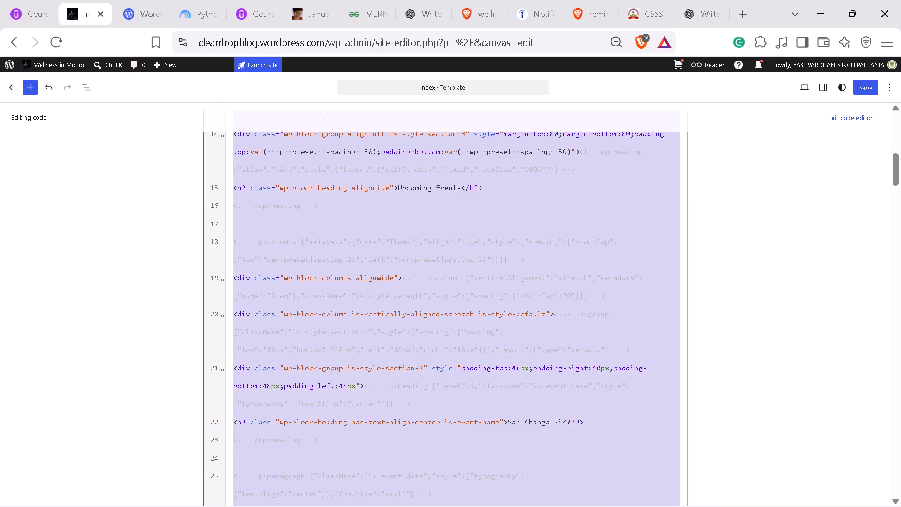
drag(391, 418, 409, 444)
scroll(392, 410, up, 2)
scroll(405, 476, down, 1)
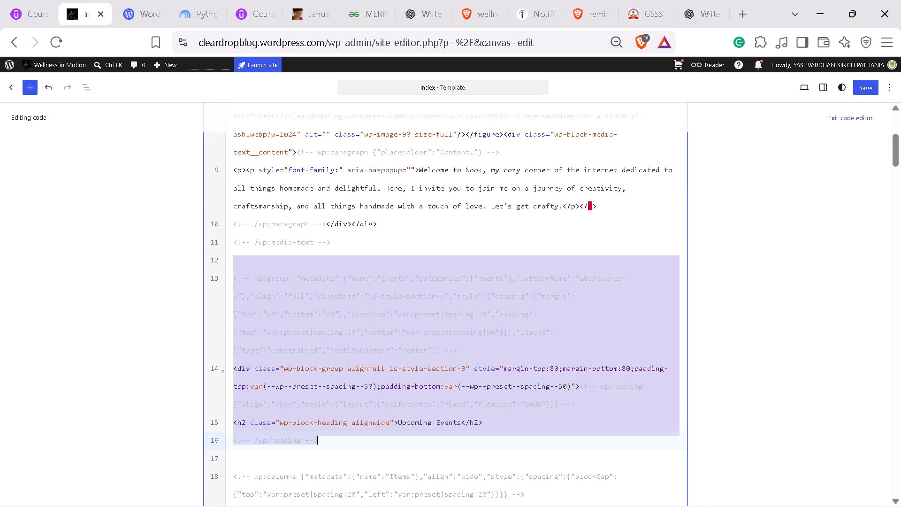
drag(409, 444, 409, 438)
drag(409, 438, 425, 431)
scroll(409, 438, down, 1)
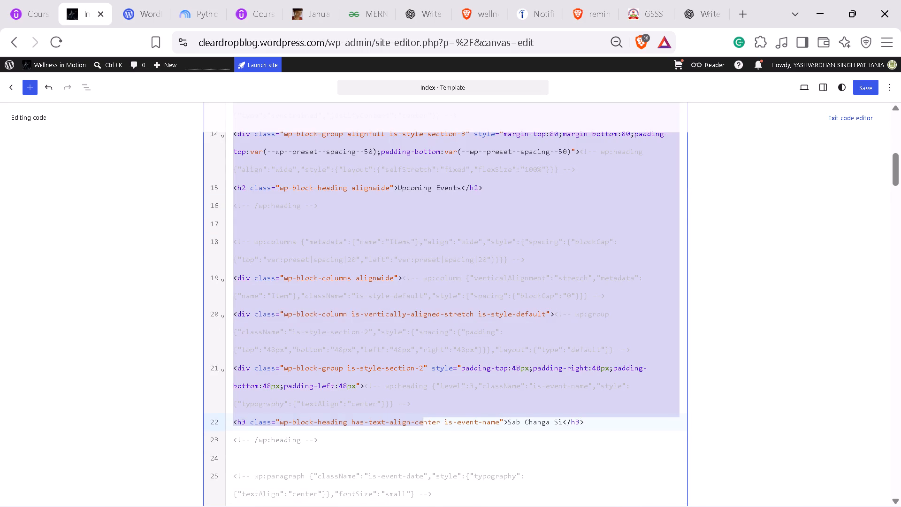
drag(425, 431, 394, 424)
scroll(392, 442, down, 1)
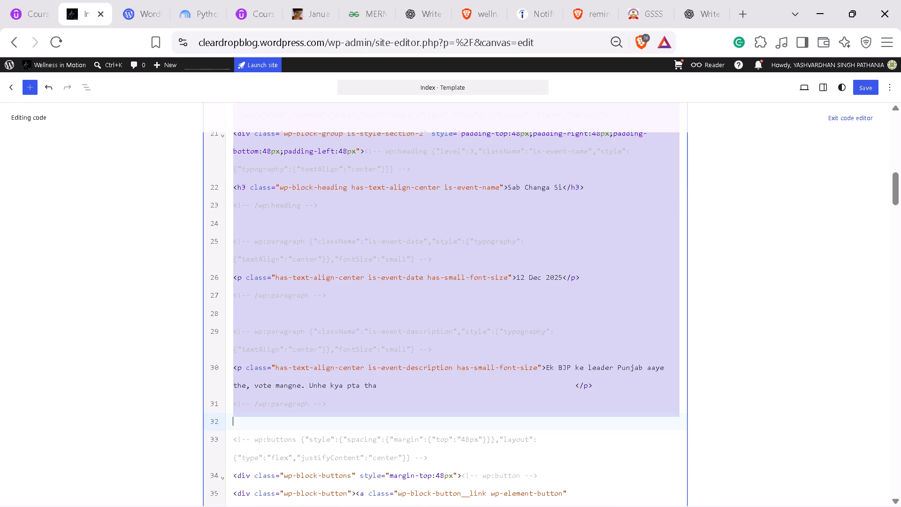
drag(394, 424, 391, 390)
scroll(394, 424, down, 1)
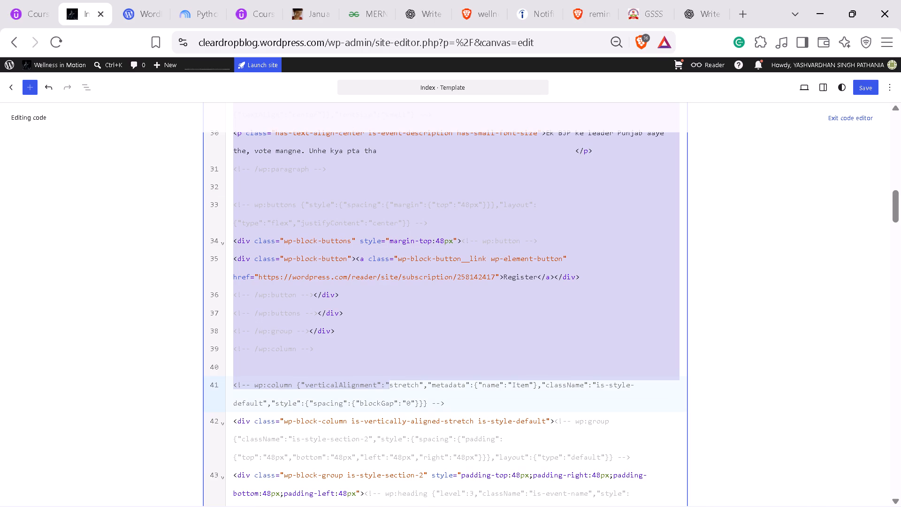
drag(391, 390, 398, 390)
drag(398, 390, 399, 363)
scroll(399, 363, down, 1)
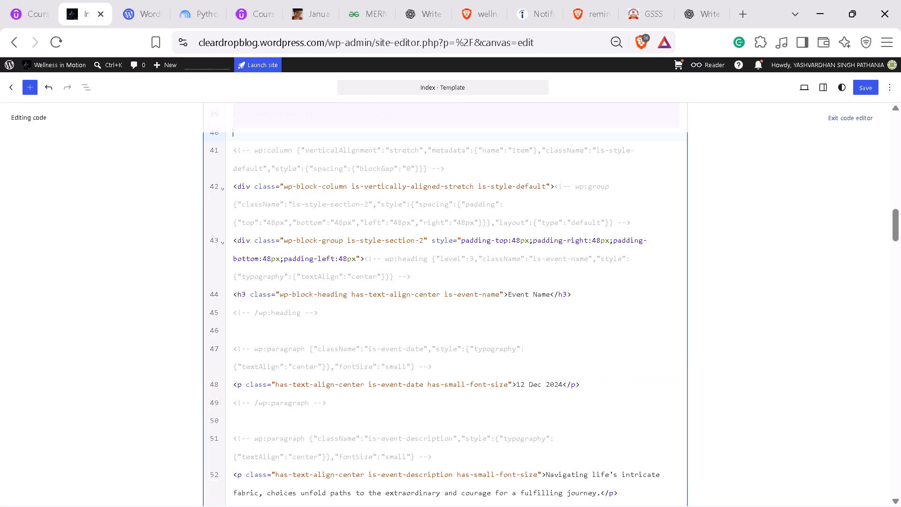
drag(399, 363, 410, 400)
scroll(410, 400, down, 1)
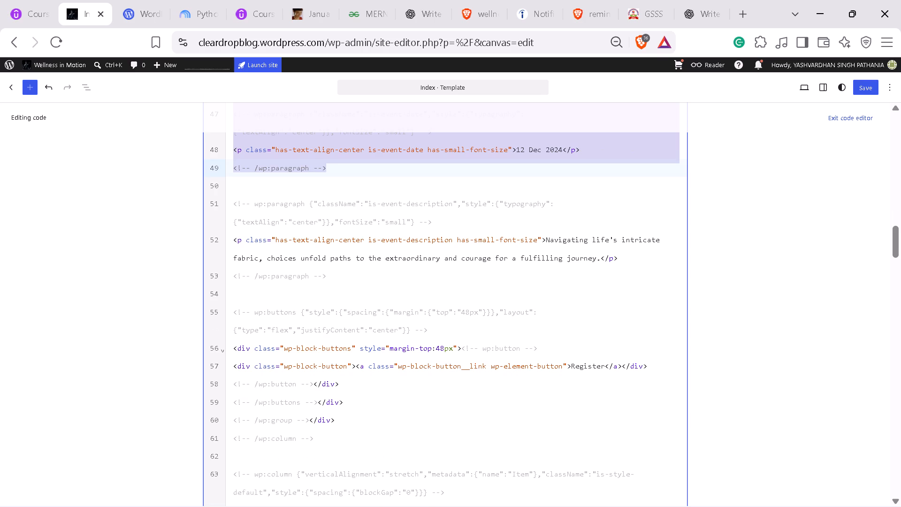
drag(410, 400, 507, 366)
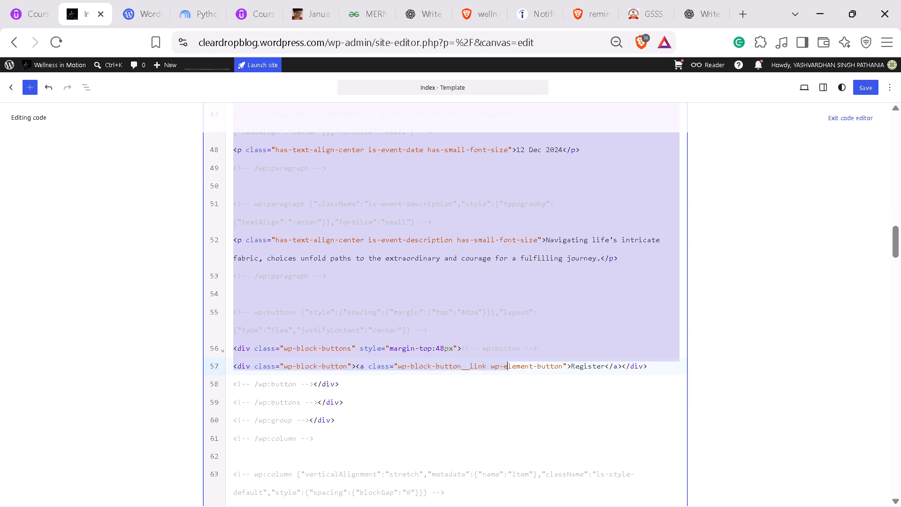
drag(507, 366, 649, 366)
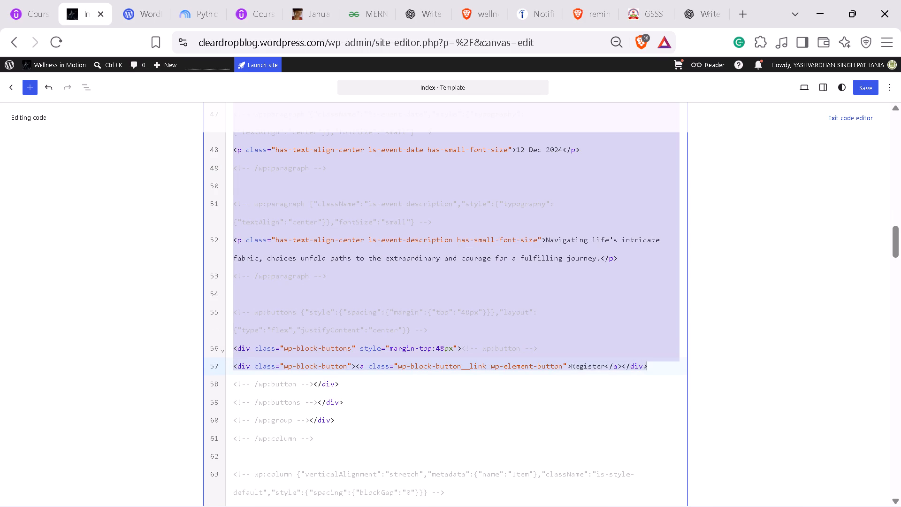
drag(649, 366, 463, 425)
scroll(452, 433, down, 1)
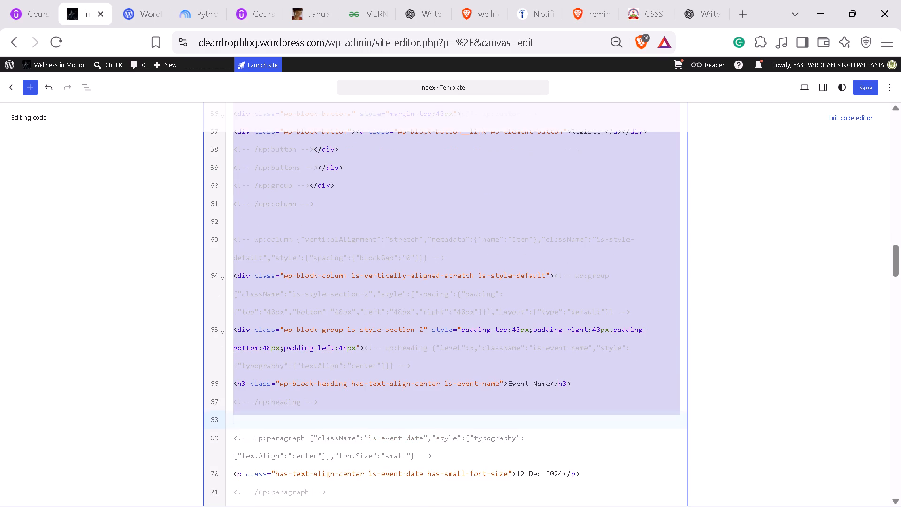
drag(463, 425, 593, 346)
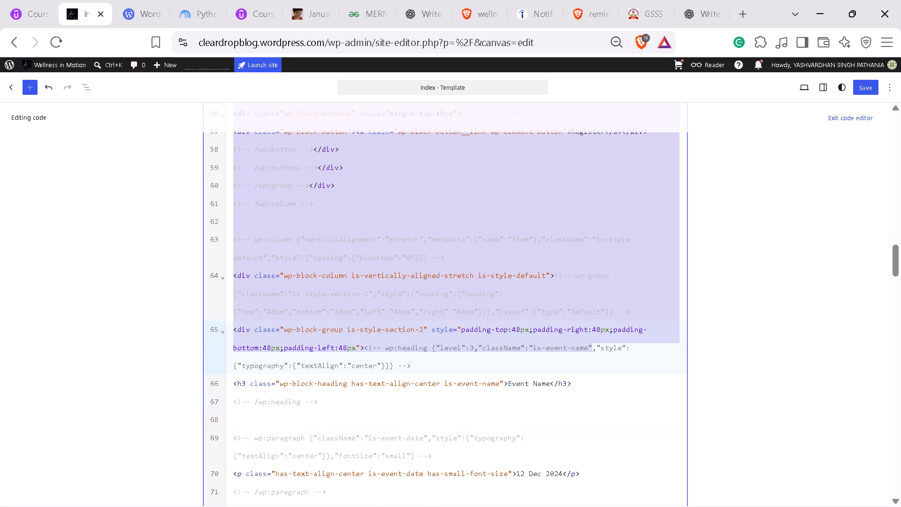
drag(593, 346, 562, 392)
scroll(562, 392, down, 2)
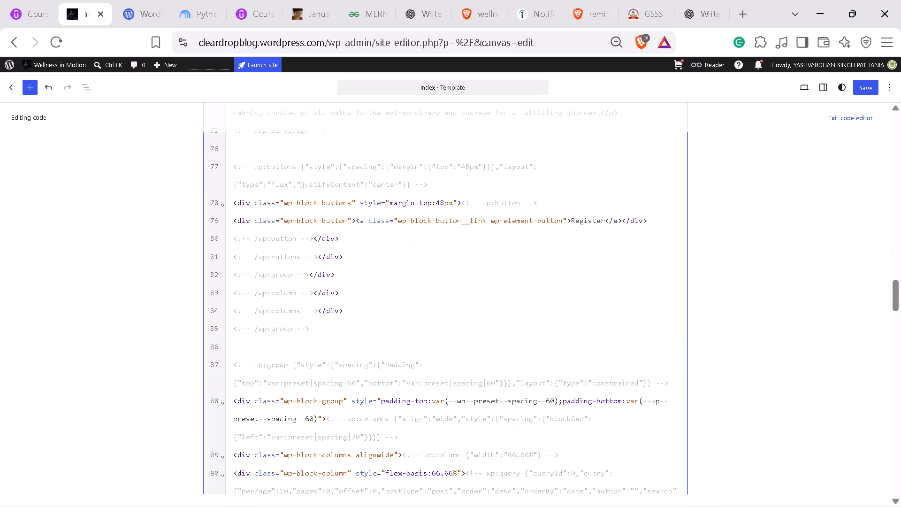
drag(562, 392, 455, 355)
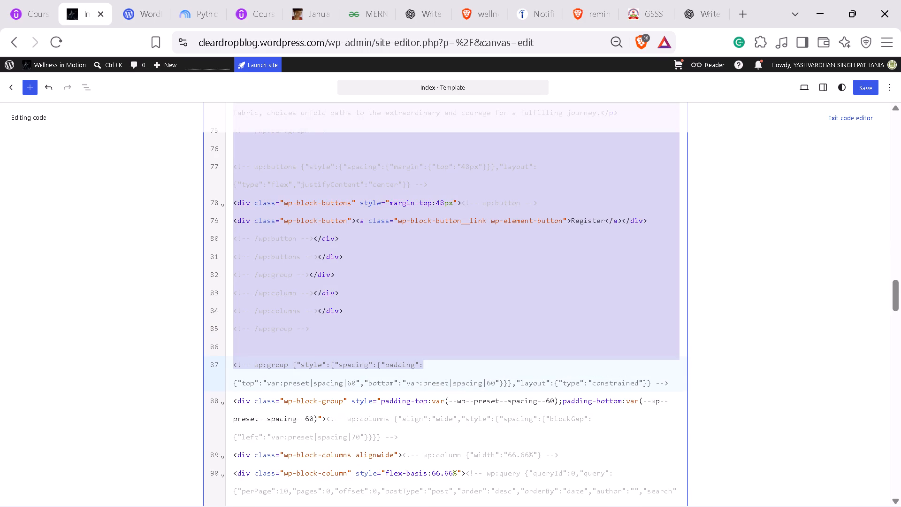
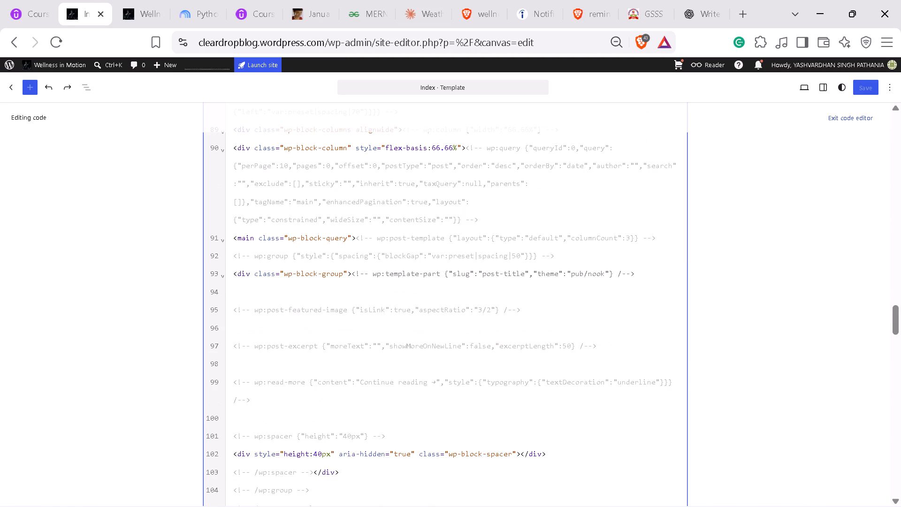
scroll(398, 275, down, 8)
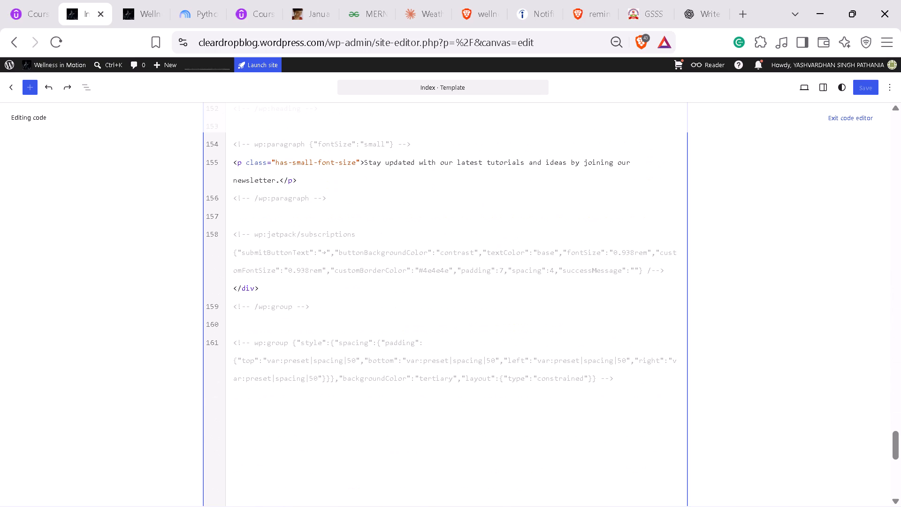
scroll(398, 275, up, 1)
scroll(430, 369, up, 1)
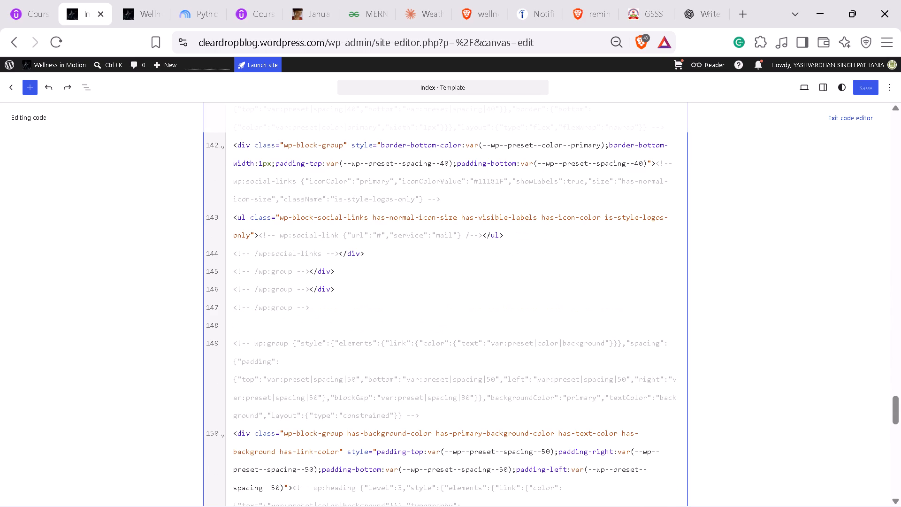
scroll(392, 294, up, 1)
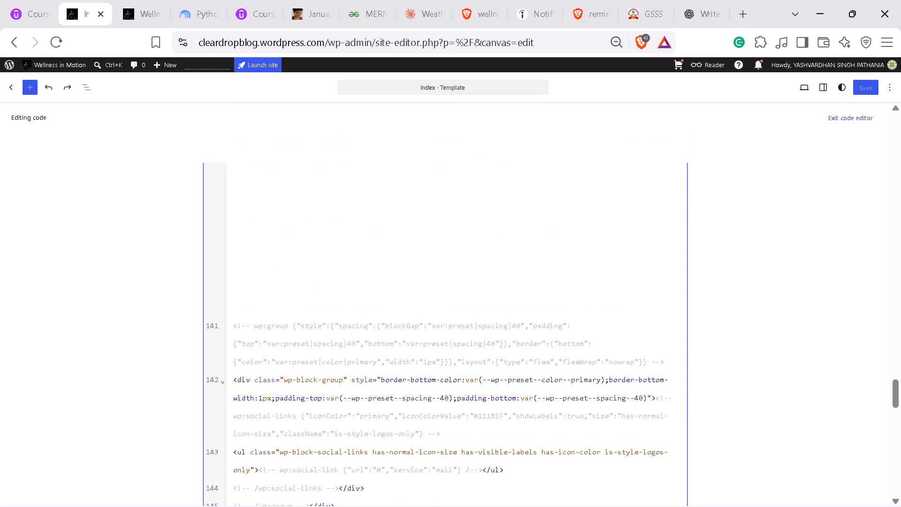
scroll(392, 294, up, 3)
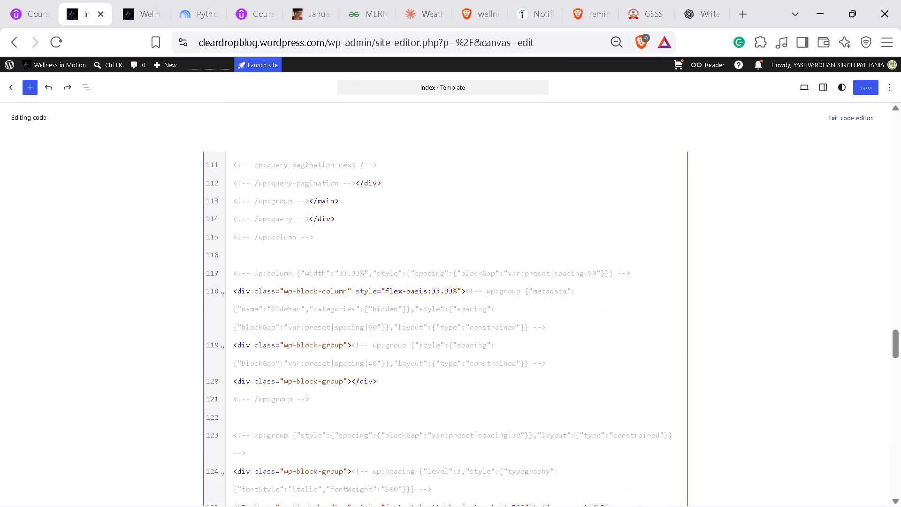
scroll(347, 263, up, 1)
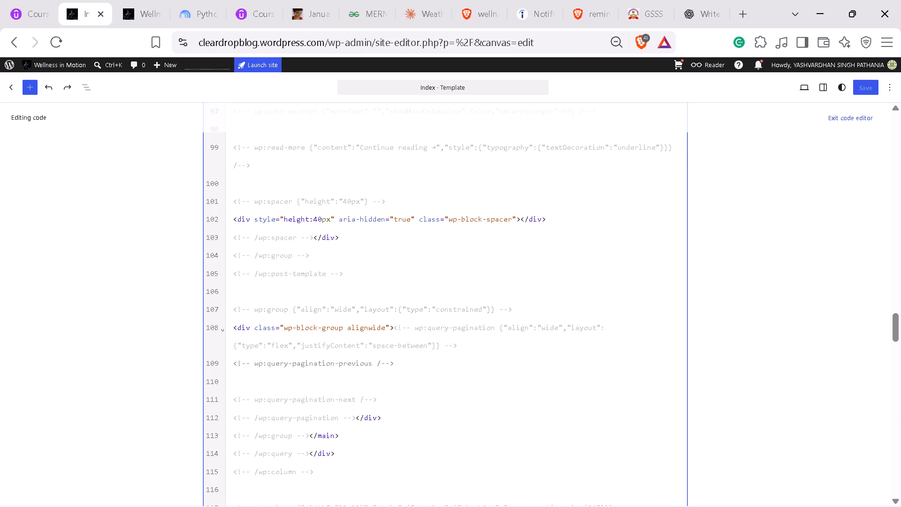
scroll(373, 385, up, 2)
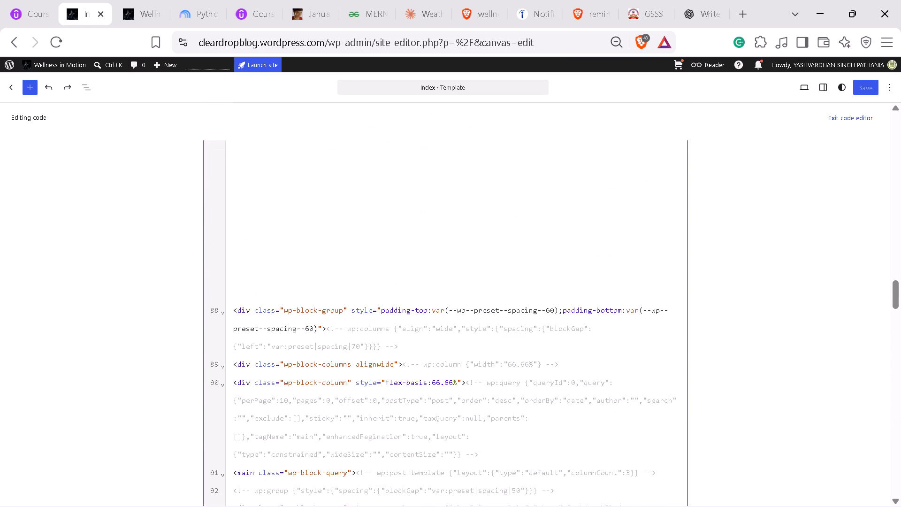
scroll(373, 385, up, 1)
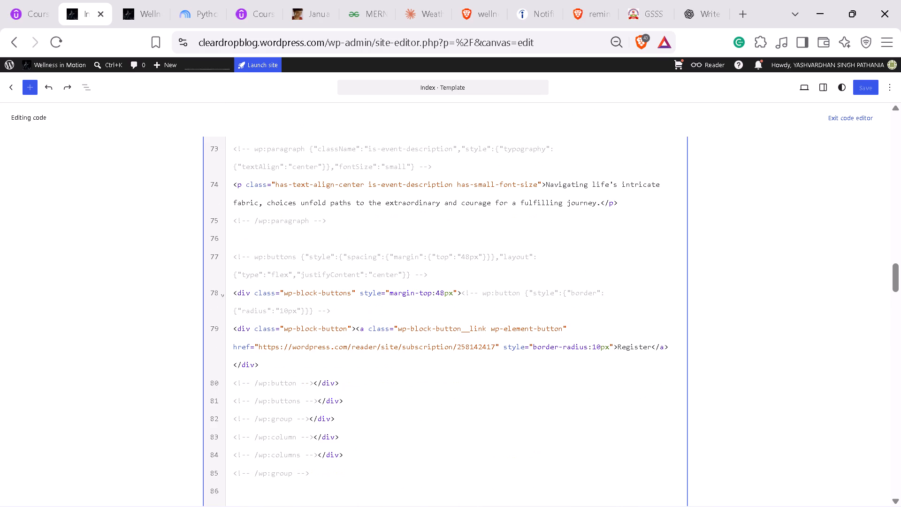
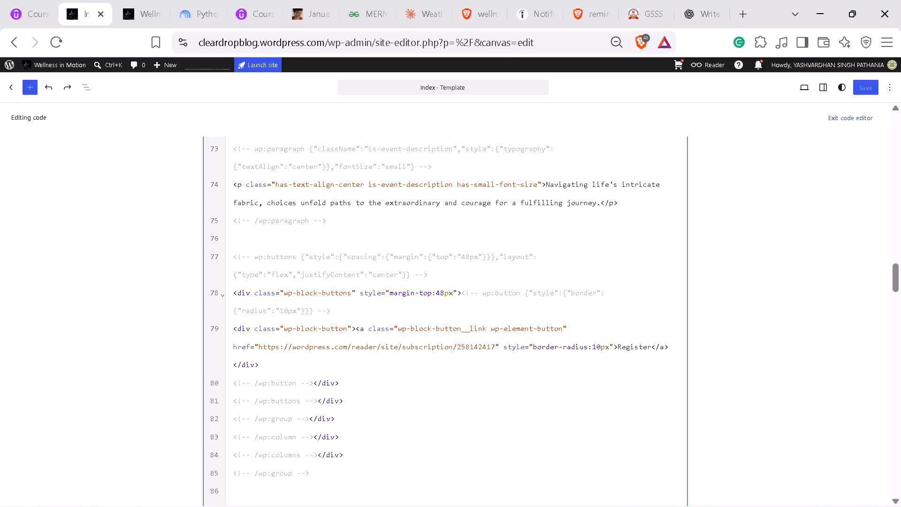
Paste the Custom HTML block on the empty line after the Events section's final closing wp:group comment, and save the Index template.
click(142, 0)
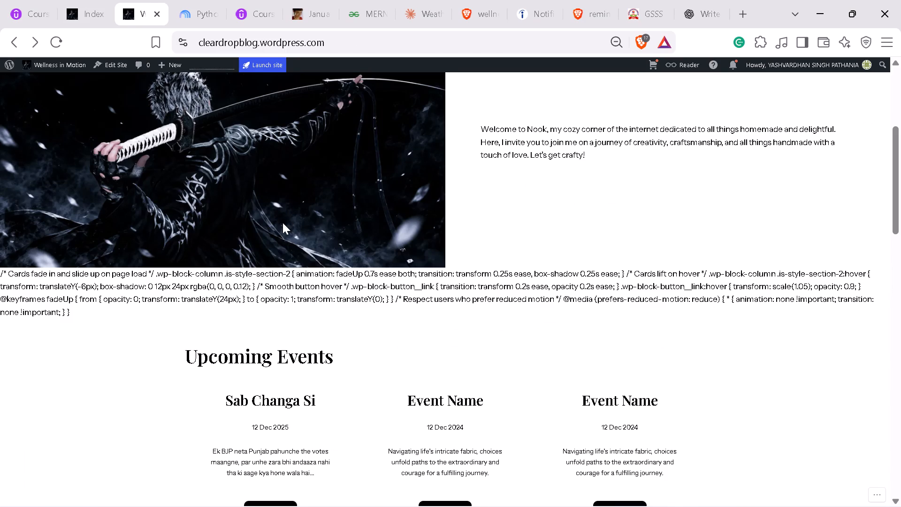
scroll(283, 223, down, 1)
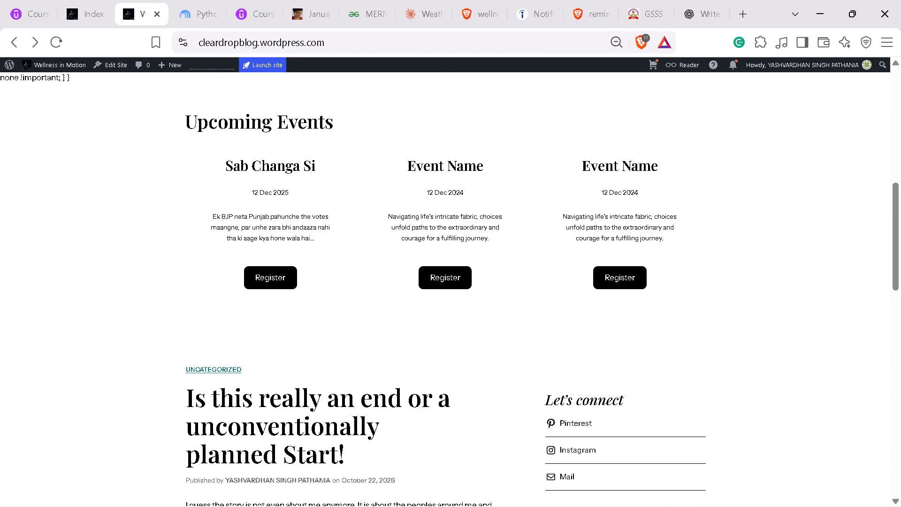
click(109, 0)
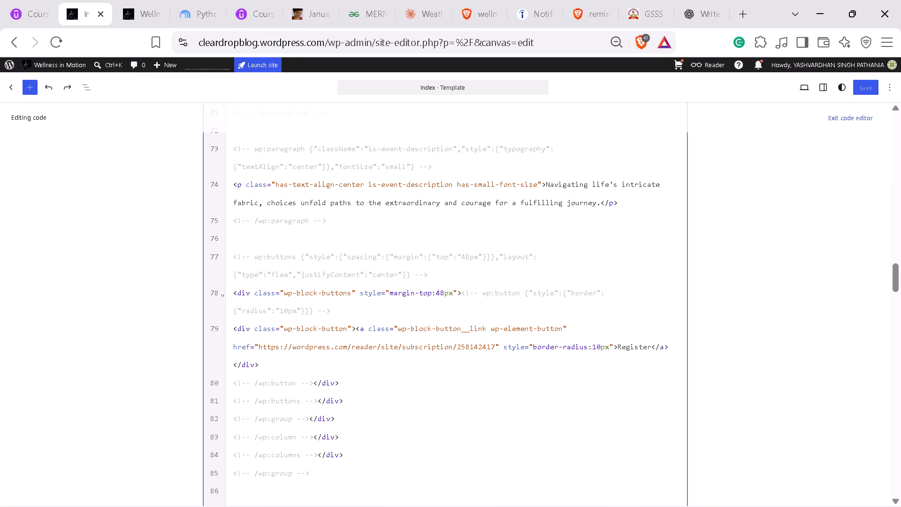
scroll(376, 415, down, 1)
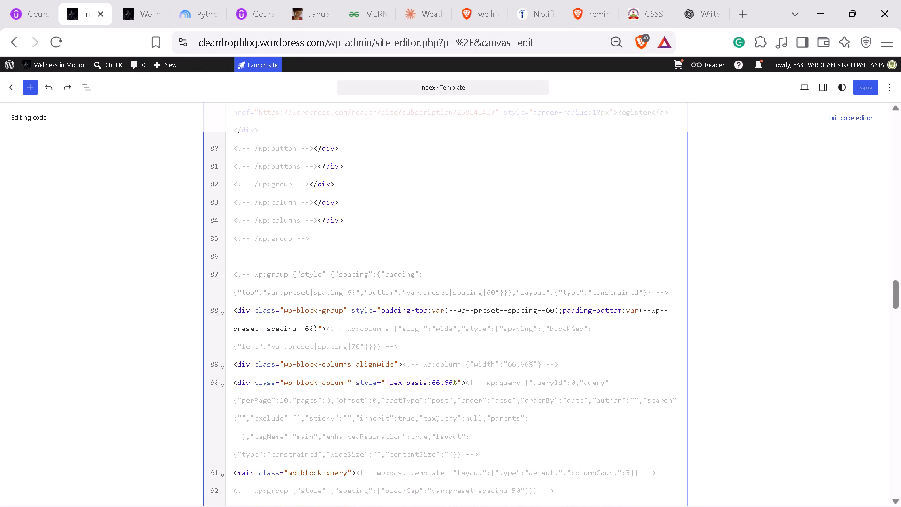
click(328, 255)
scroll(328, 255, down, 1)
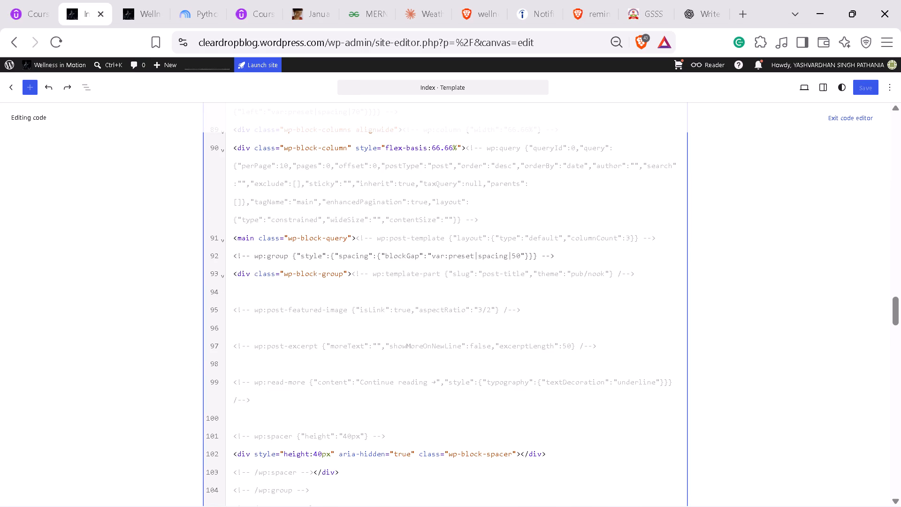
scroll(328, 255, down, 2)
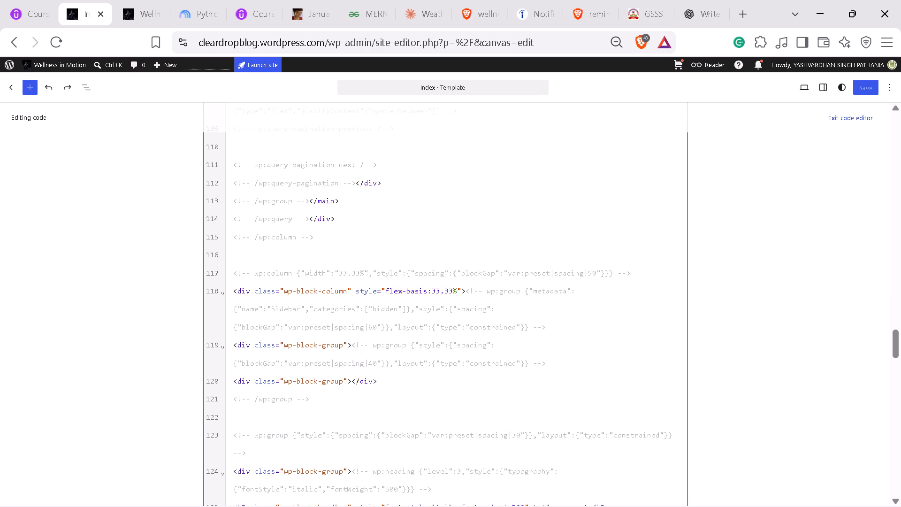
scroll(328, 255, up, 3)
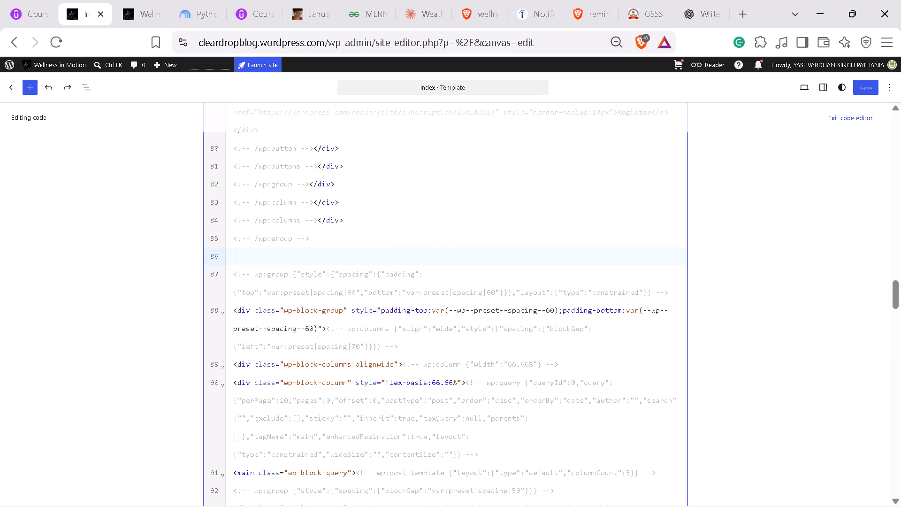
key(ctrl+v)
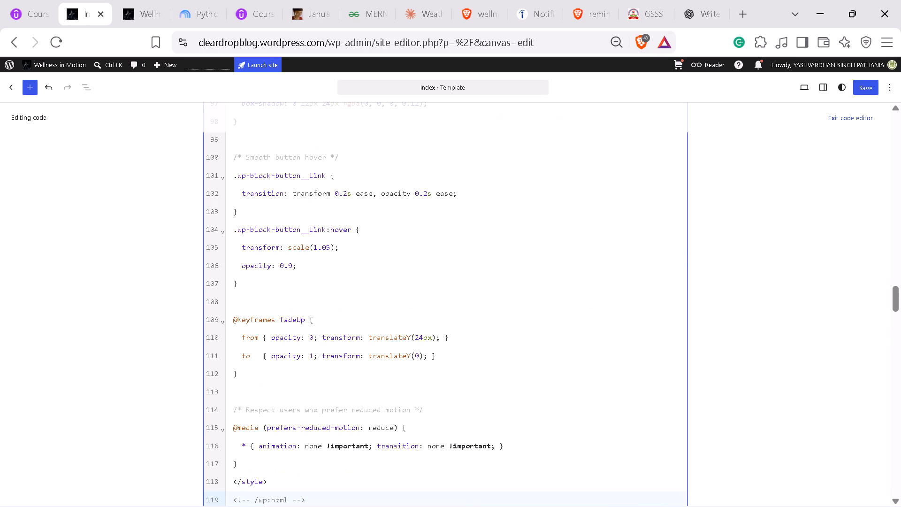
key(ctrl+s)
Reload the live site and check how the page renders from the header through the Upcoming Events section.
click(128, 0)
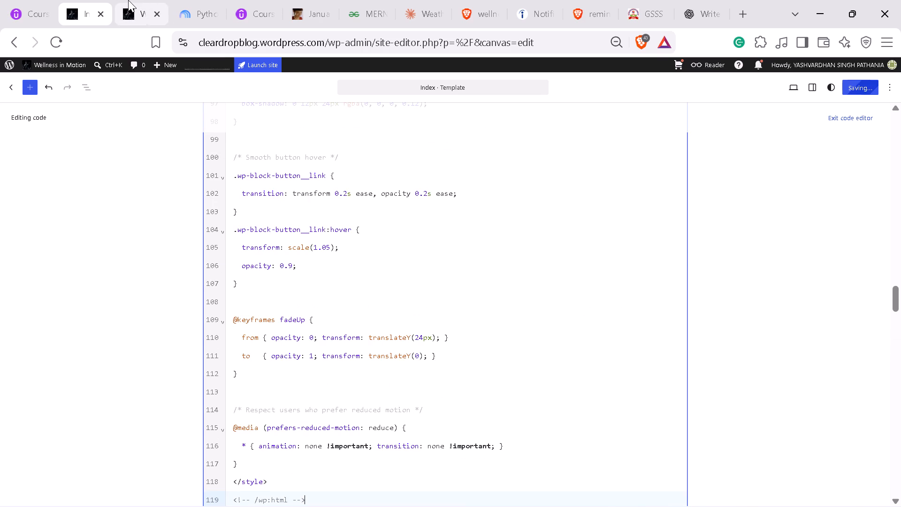
click(59, 42)
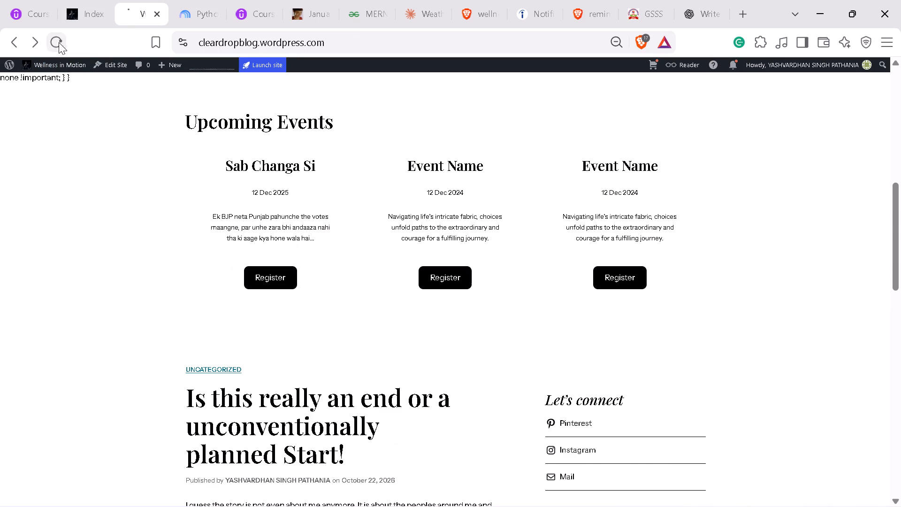
scroll(287, 241, up, 1)
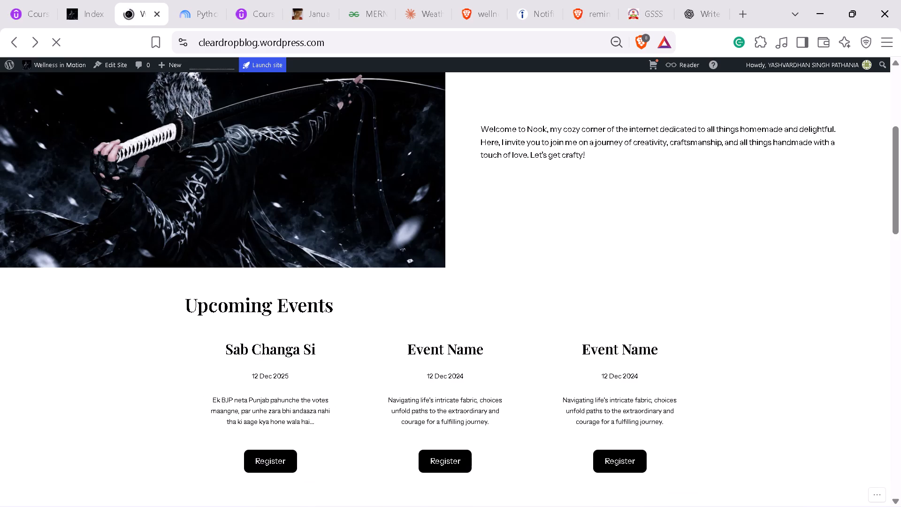
scroll(381, 440, up, 1)
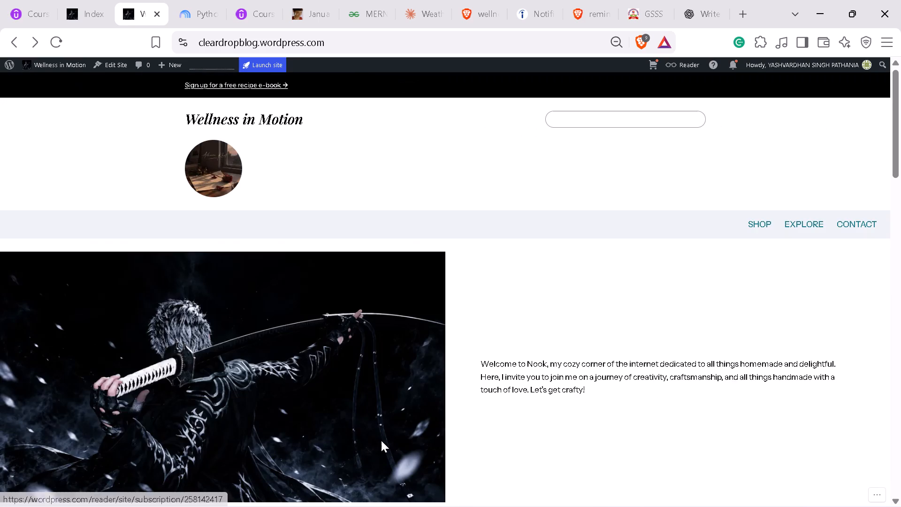
scroll(381, 440, up, 2)
scroll(381, 440, down, 2)
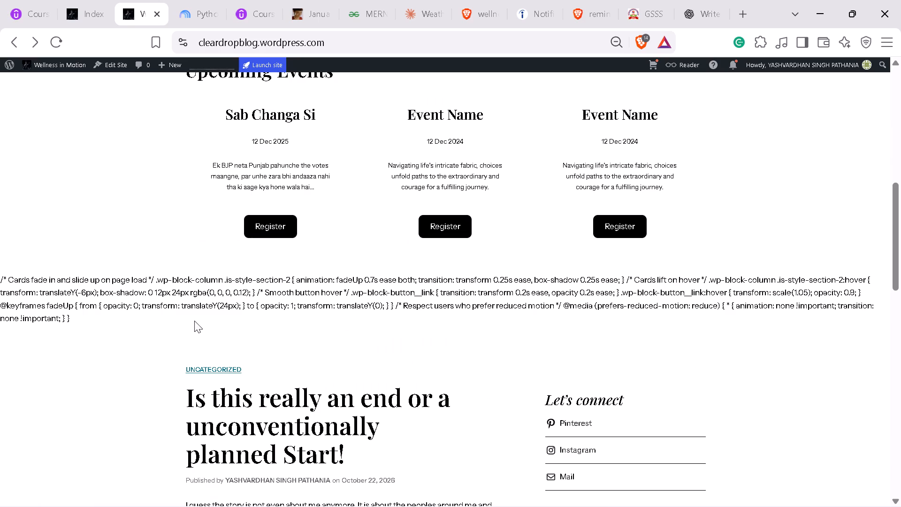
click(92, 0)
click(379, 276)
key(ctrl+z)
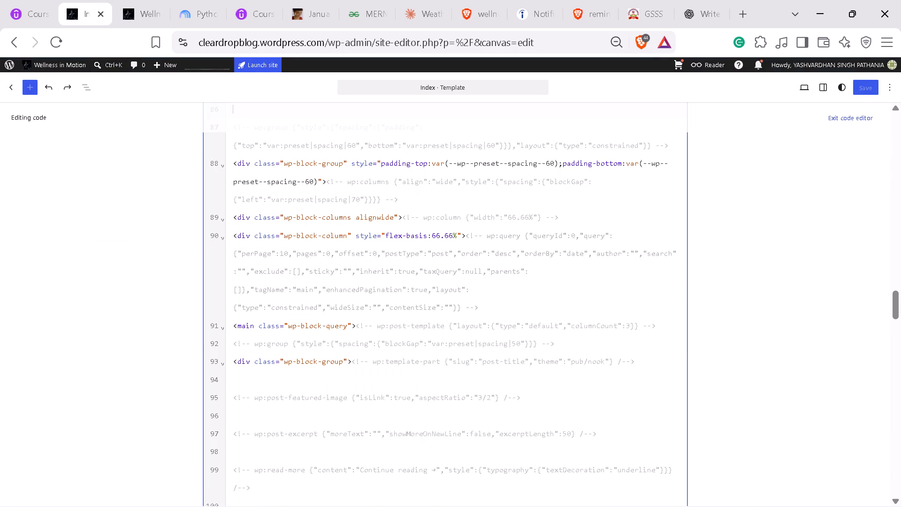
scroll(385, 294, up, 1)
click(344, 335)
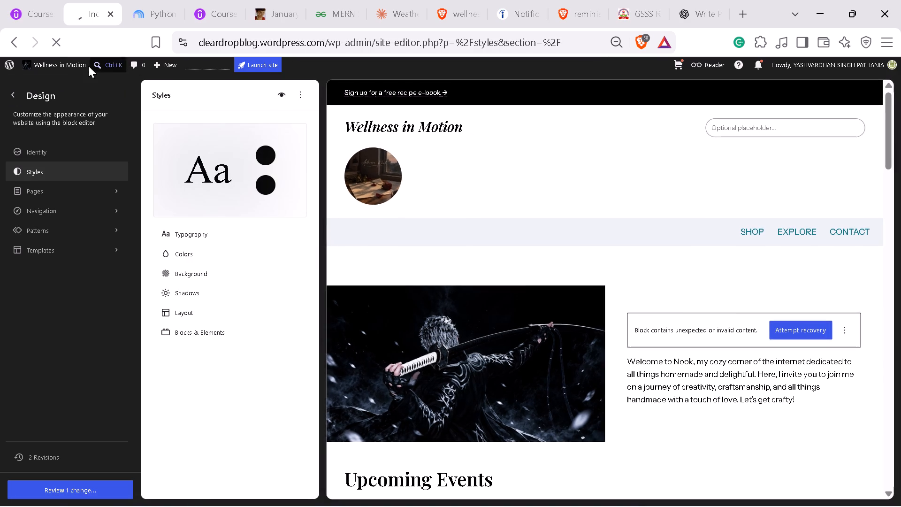
click(88, 66)
Switch to the Udemy course and resume the "Themed Sections" lecture video.
click(190, 0)
click(364, 280)
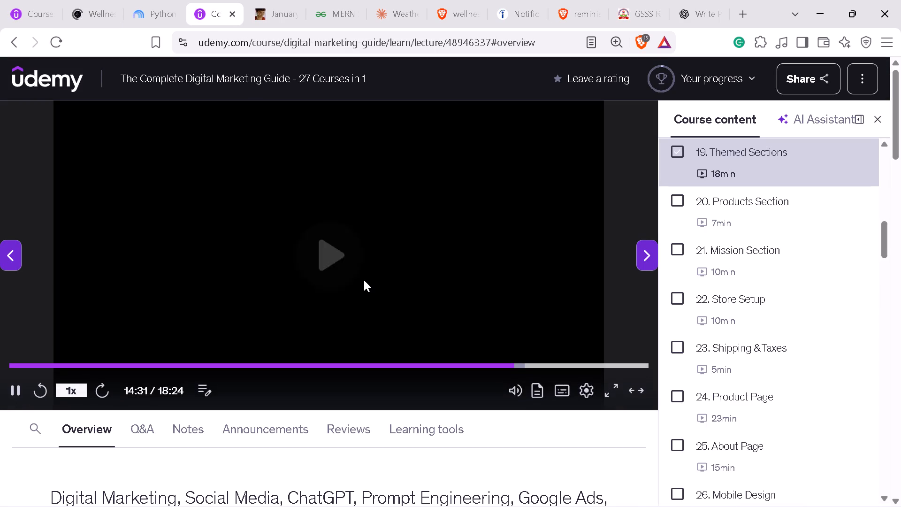